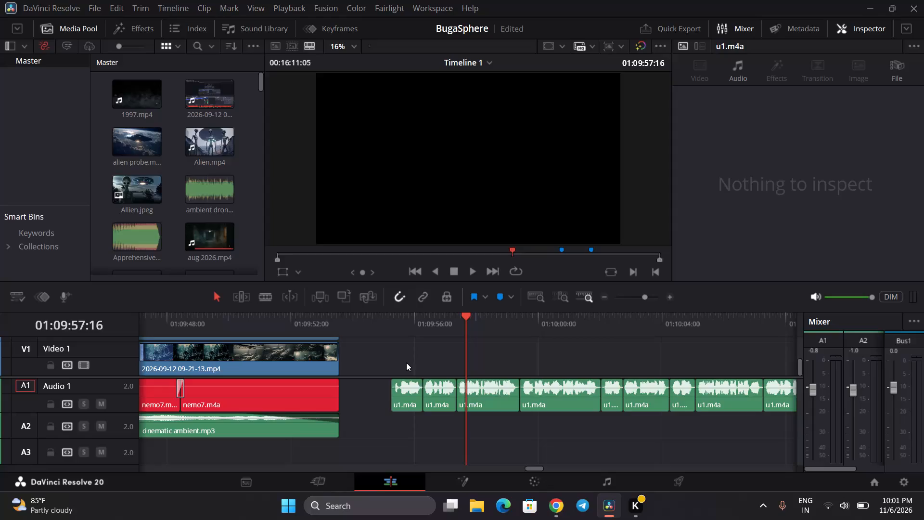
# Import the recordings uni1.m4a, uni2.m4a, uni3.m4a and uni4.m4a from the Voice folder in Music into the media pool.
pyautogui.hscroll(-6, 406, 362)
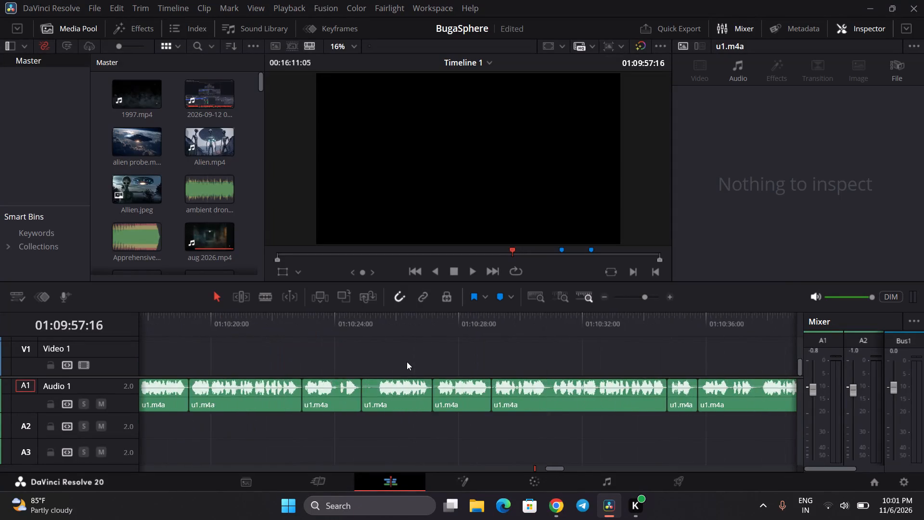
pyautogui.hscroll(-13, 407, 362)
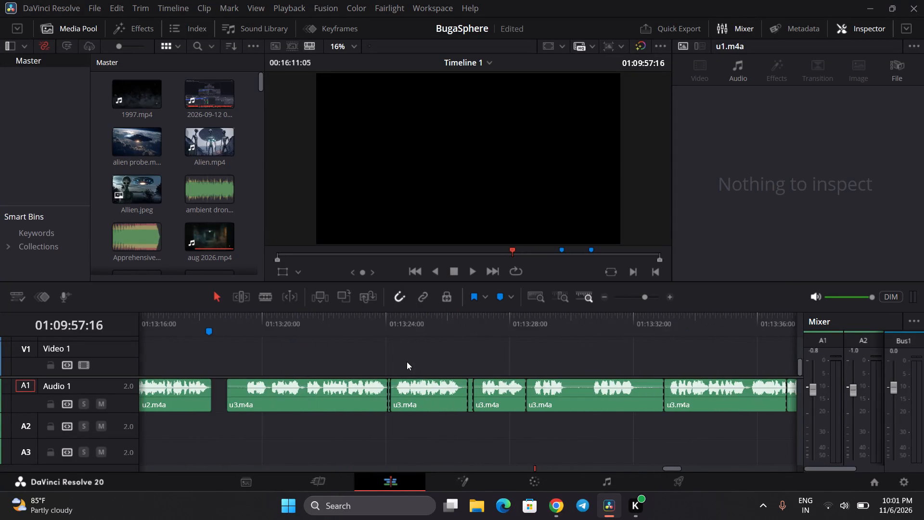
pyautogui.hscroll(-9, 407, 362)
pyautogui.hscroll(1, 407, 362)
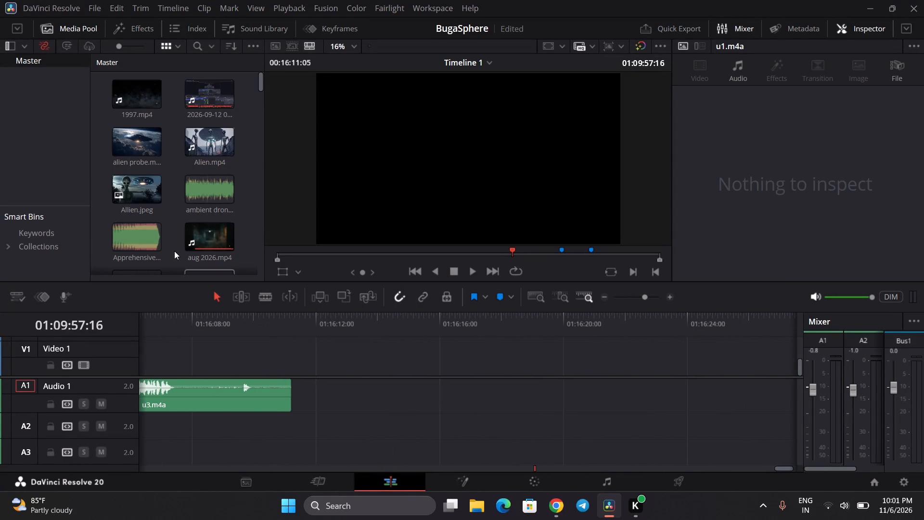
pyautogui.rightClick(174, 225)
pyautogui.click(224, 342)
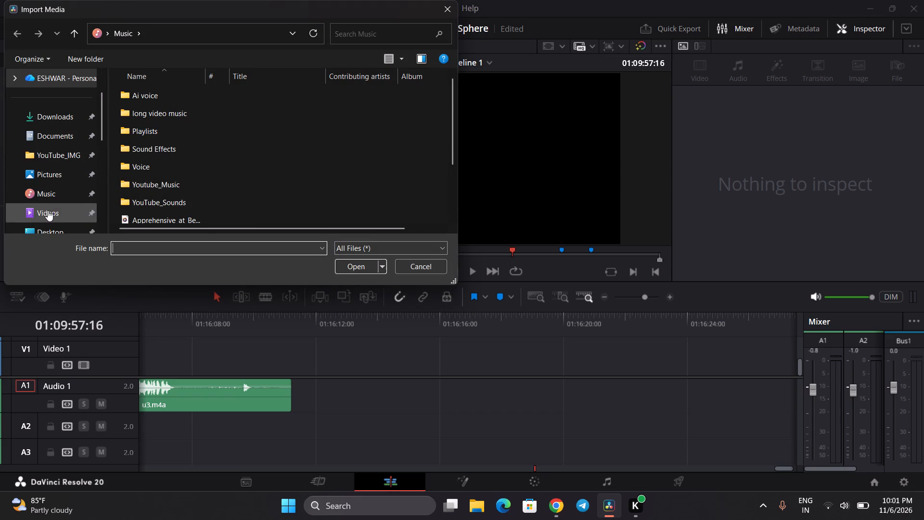
pyautogui.click(46, 197)
pyautogui.doubleClick(141, 165)
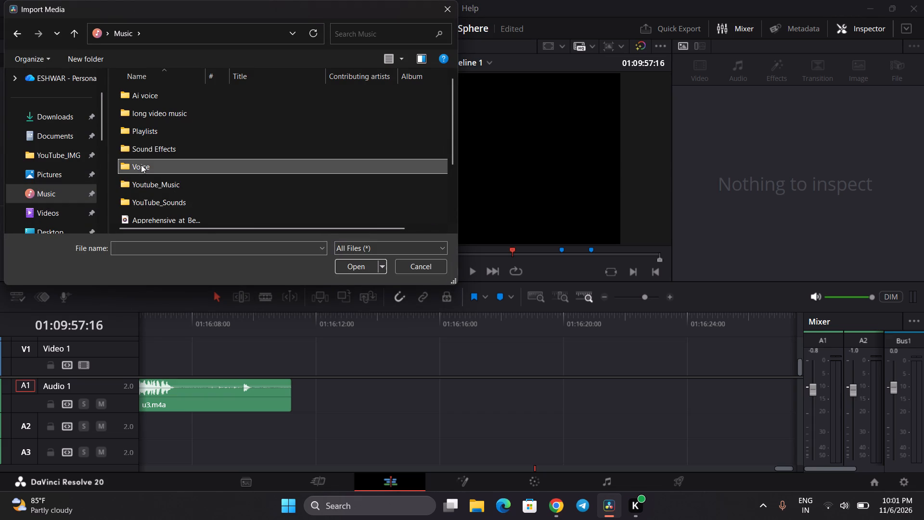
pyautogui.scroll(-2, 164, 167)
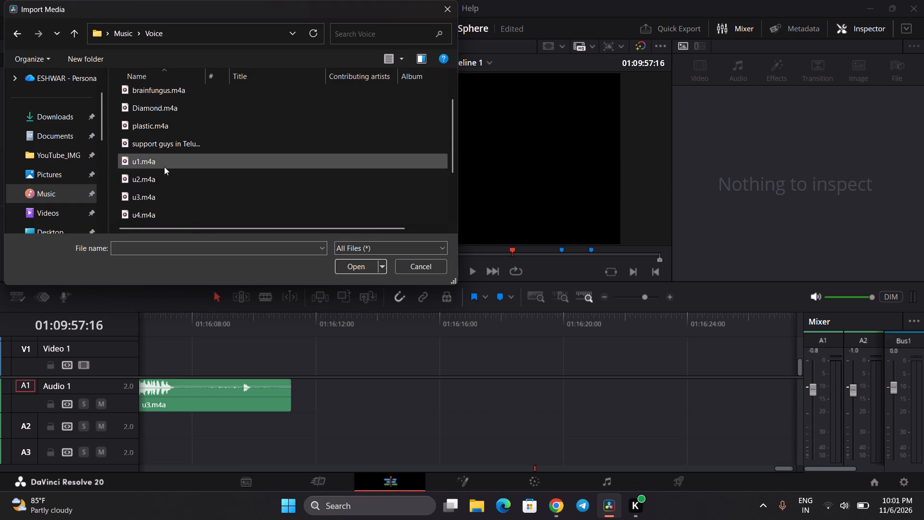
pyautogui.scroll(-1, 164, 167)
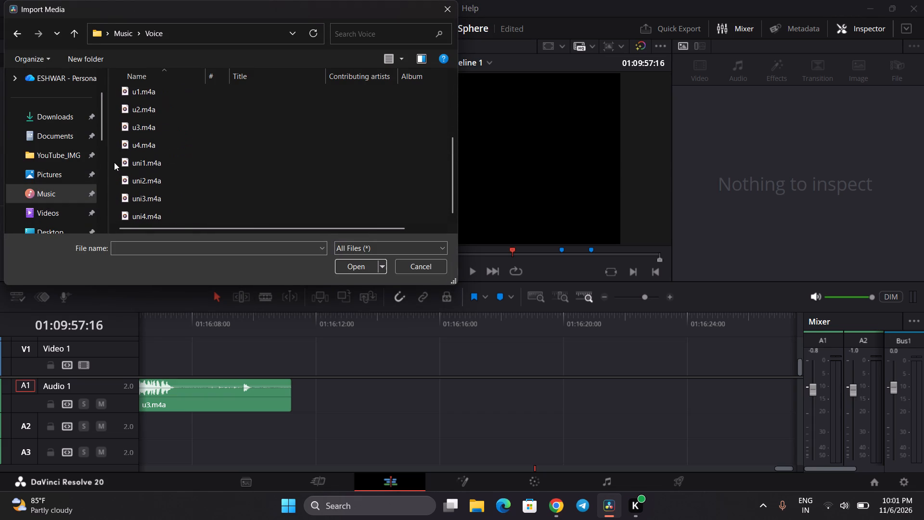
pyautogui.moveTo(114, 162); pyautogui.dragTo(152, 219)
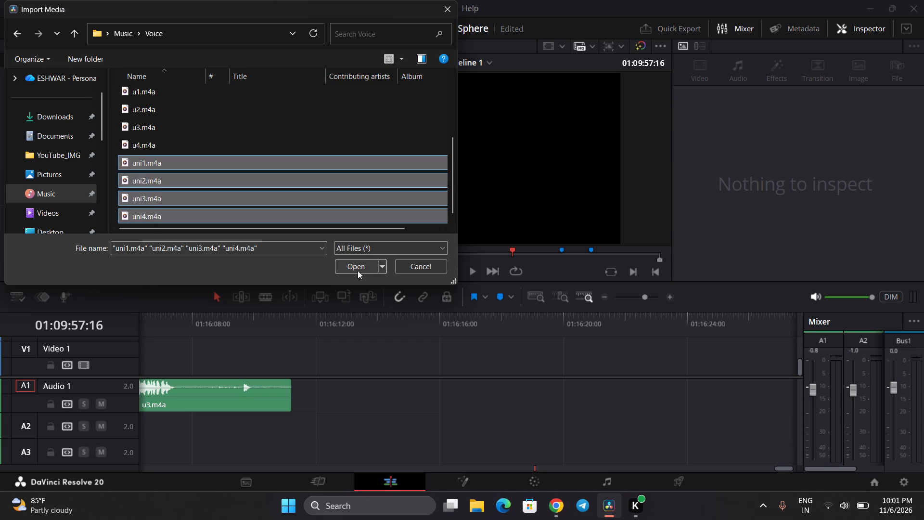
pyautogui.click(359, 263)
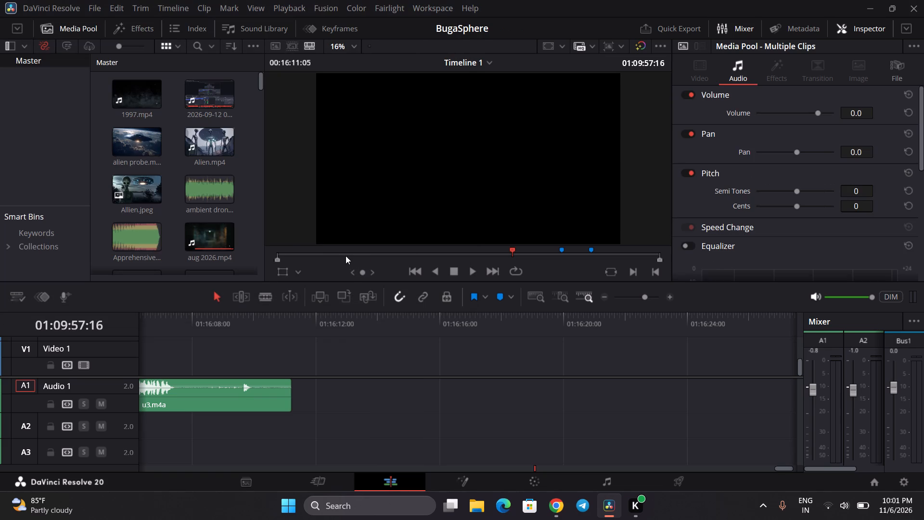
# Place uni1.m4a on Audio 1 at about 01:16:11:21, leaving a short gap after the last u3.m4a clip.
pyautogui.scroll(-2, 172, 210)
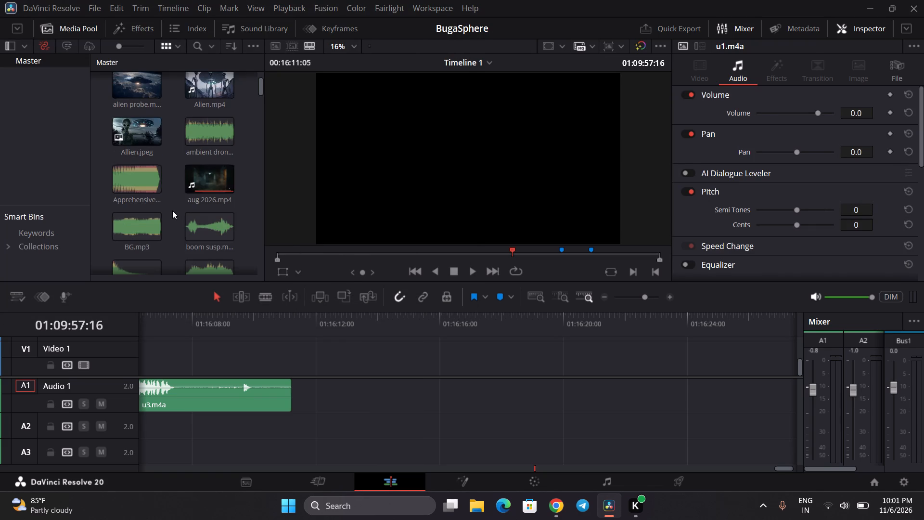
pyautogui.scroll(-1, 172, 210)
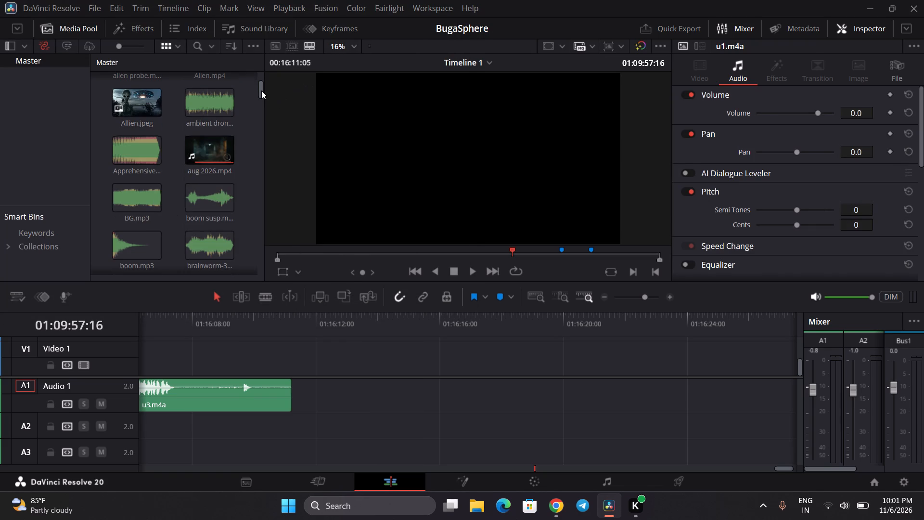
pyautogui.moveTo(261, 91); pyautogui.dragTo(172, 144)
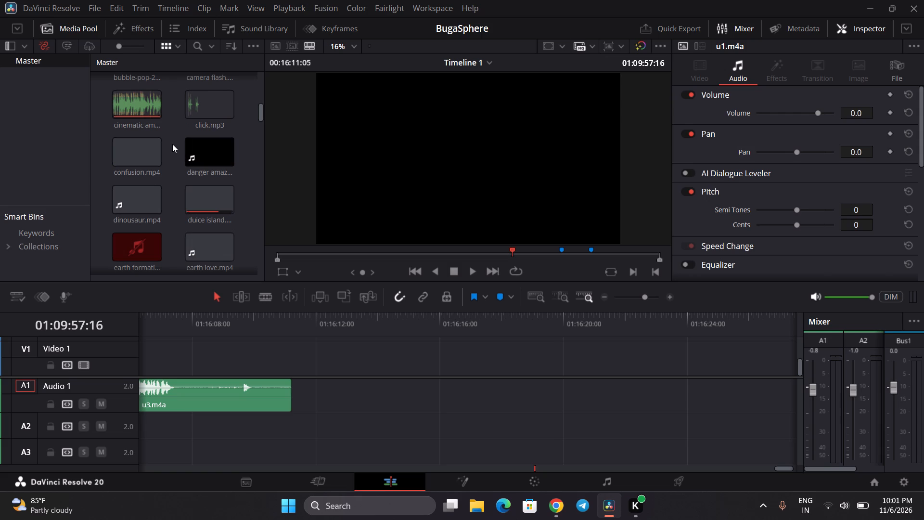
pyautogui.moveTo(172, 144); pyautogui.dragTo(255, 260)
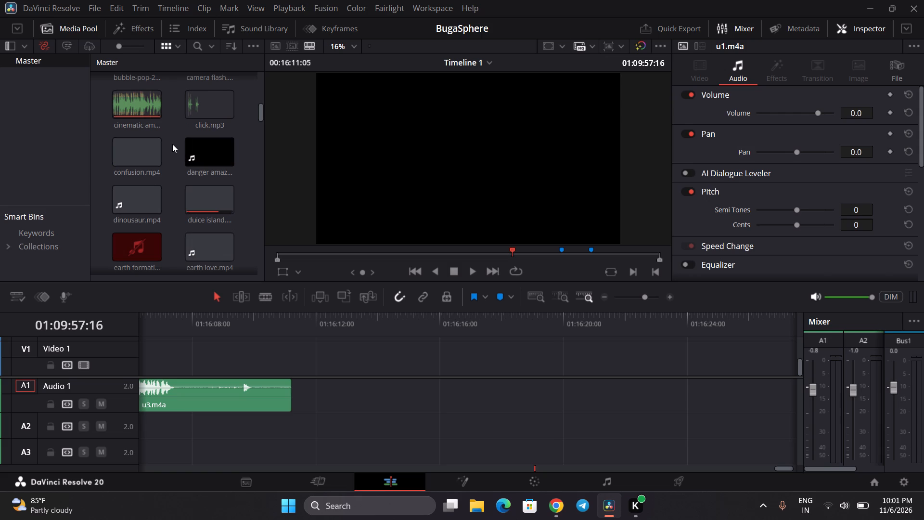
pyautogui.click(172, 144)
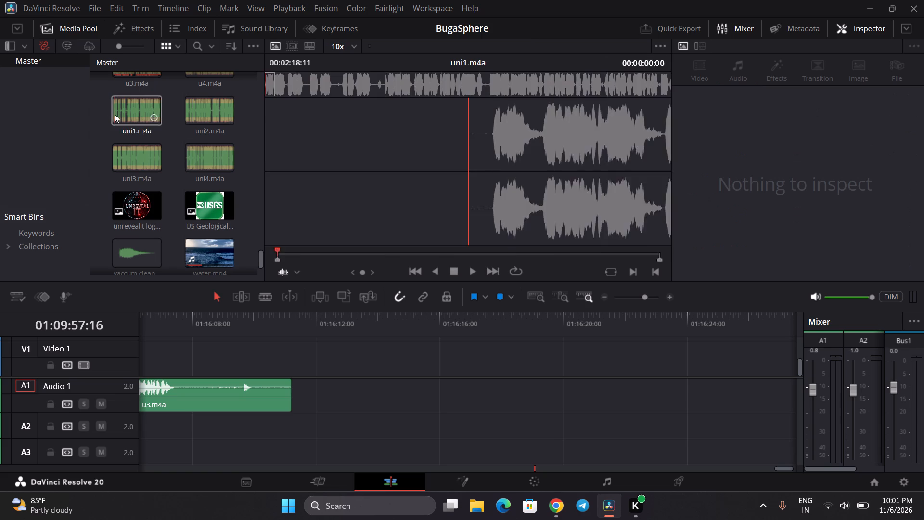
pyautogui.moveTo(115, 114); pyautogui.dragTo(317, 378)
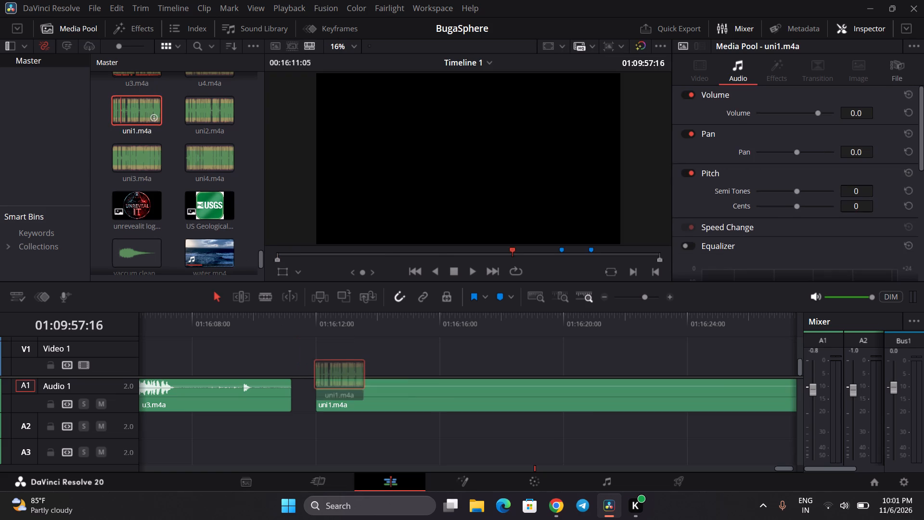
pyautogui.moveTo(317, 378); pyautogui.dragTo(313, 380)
# Play the opening seconds of the uni1.m4a clip on the timeline to check its narration.
pyautogui.click(319, 322)
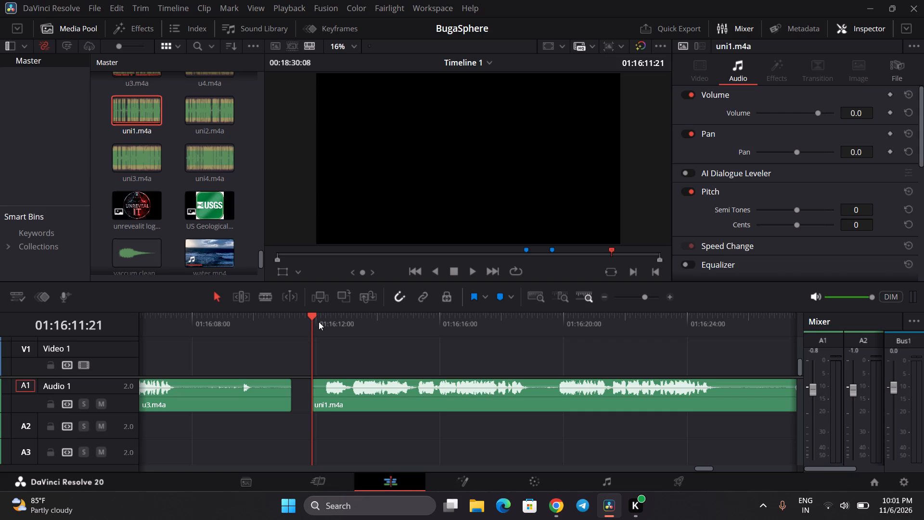
pyautogui.press('space')
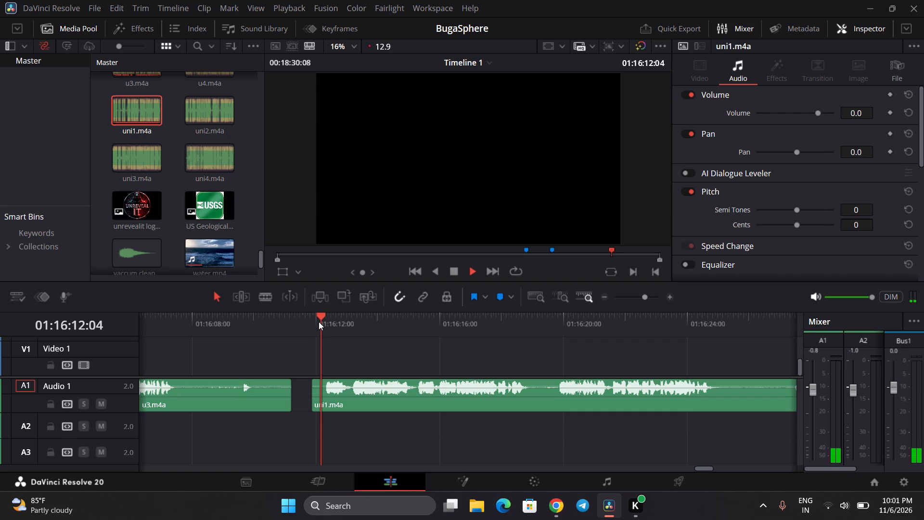
pyautogui.press('space')
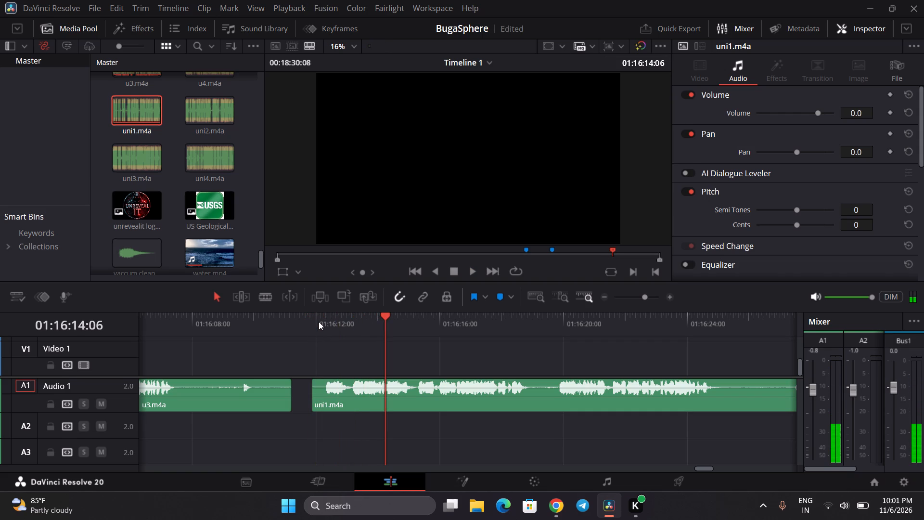
pyautogui.click(318, 327)
pyautogui.press('b')
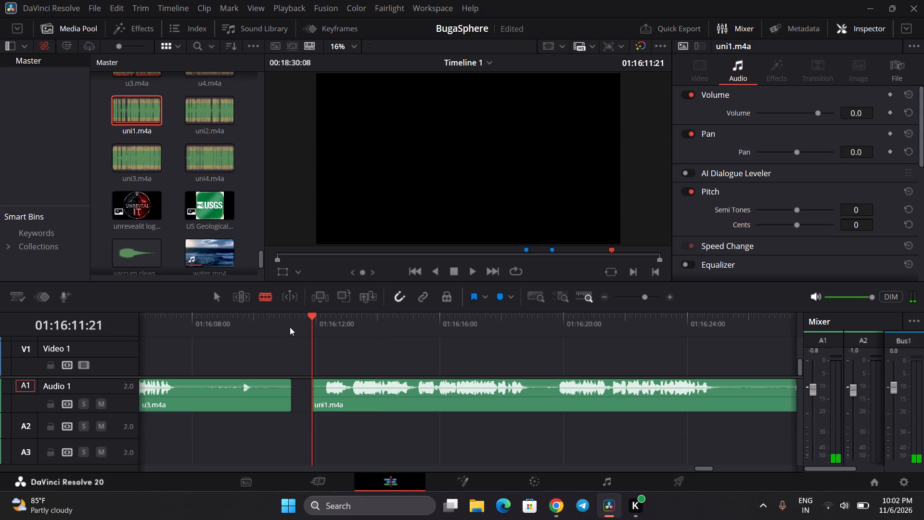
pyautogui.click(218, 293)
pyautogui.press('space')
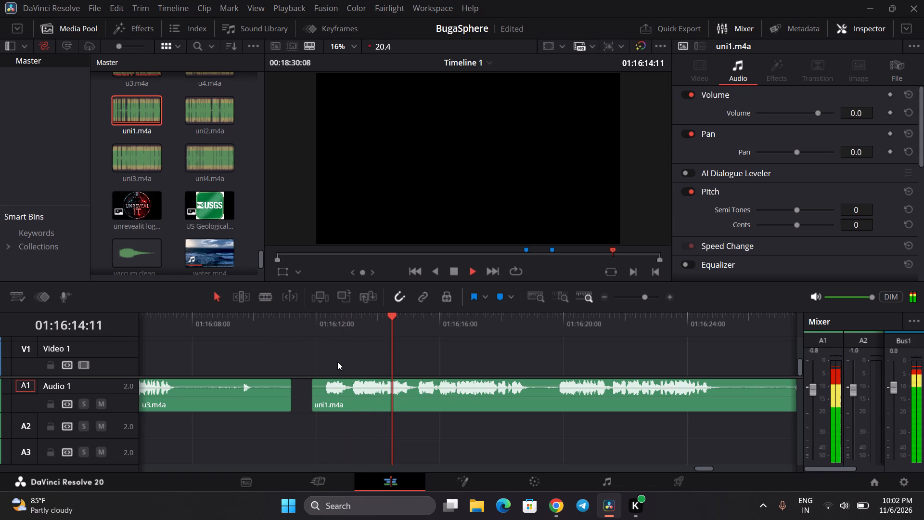
pyautogui.press('space')
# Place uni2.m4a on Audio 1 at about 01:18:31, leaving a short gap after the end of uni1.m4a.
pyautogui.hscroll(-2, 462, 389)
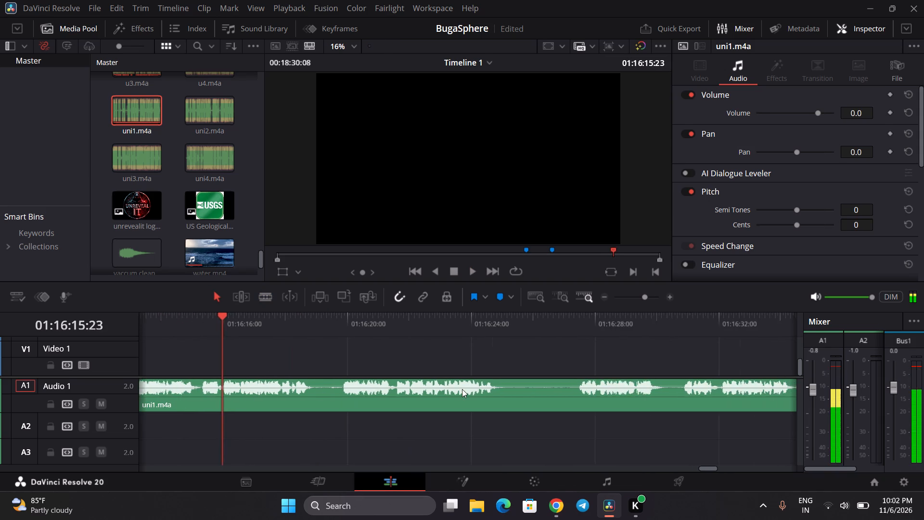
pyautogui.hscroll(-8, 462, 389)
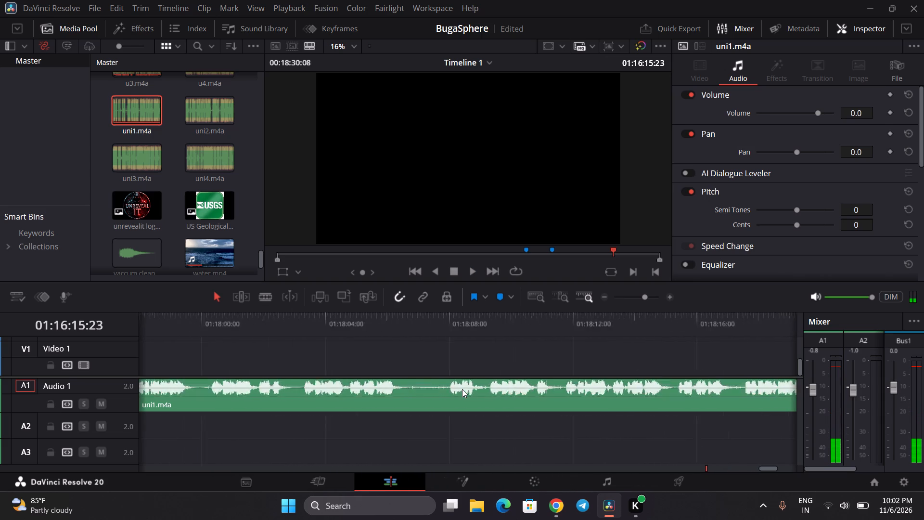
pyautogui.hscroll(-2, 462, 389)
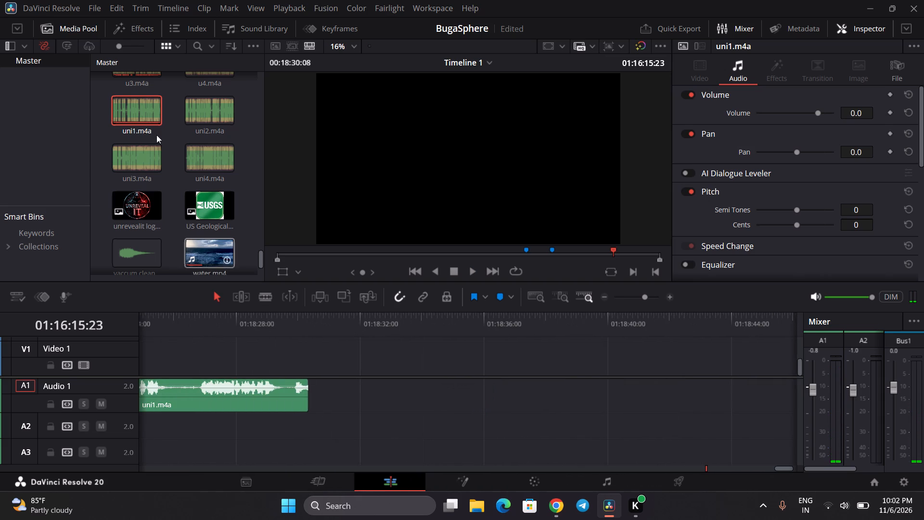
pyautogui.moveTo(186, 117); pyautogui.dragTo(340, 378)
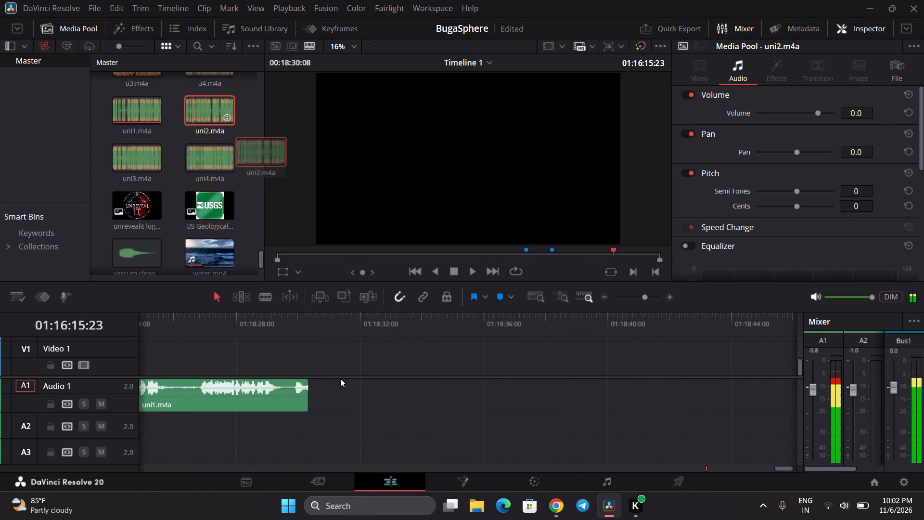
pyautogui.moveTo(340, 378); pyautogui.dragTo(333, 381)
# Play the start of the uni2.m4a clip on the timeline to check its narration.
pyautogui.click(345, 323)
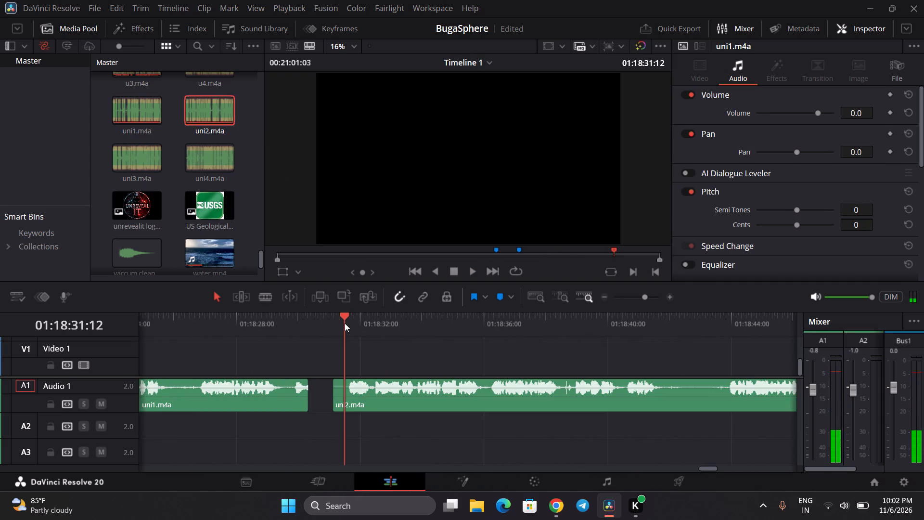
pyautogui.press('space')
pyautogui.press('space')
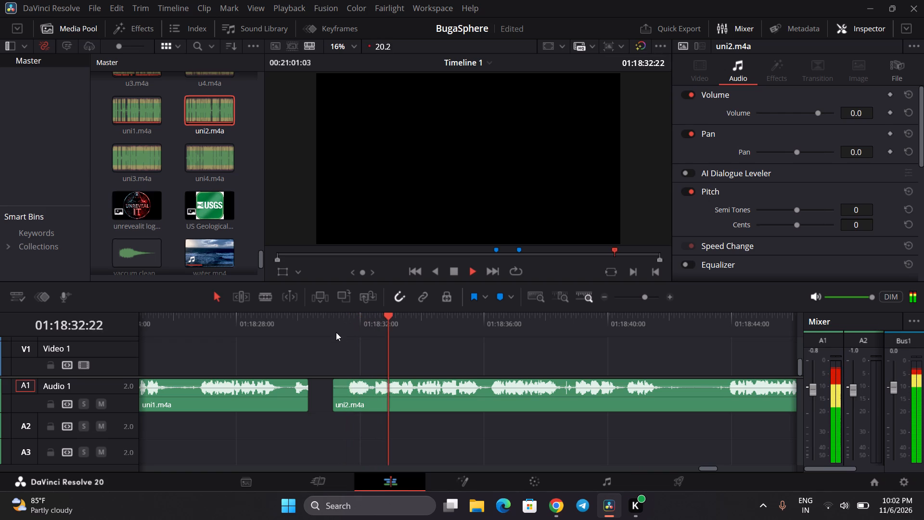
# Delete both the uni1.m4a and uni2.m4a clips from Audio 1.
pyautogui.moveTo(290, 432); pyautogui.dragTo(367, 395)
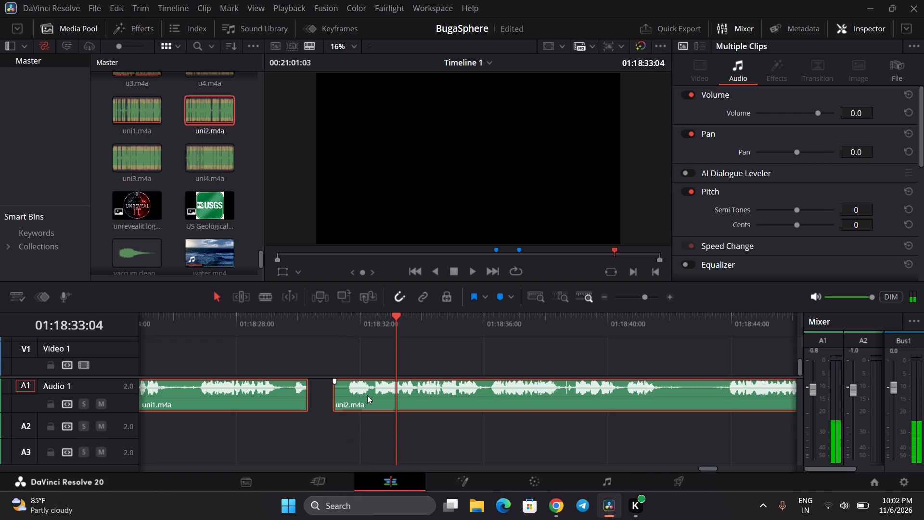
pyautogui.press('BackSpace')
# Audition uni3.m4a and uni4.m4a in the media pool, and place uni4.m4a on Audio 1 at about 01:16:12:00, after the last u3.m4a clip.
pyautogui.hscroll(5, 363, 391)
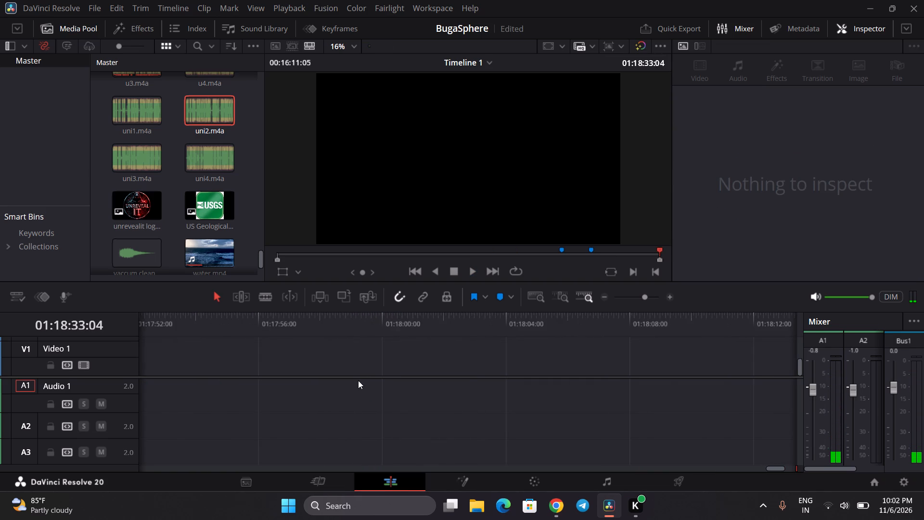
pyautogui.hscroll(6, 358, 380)
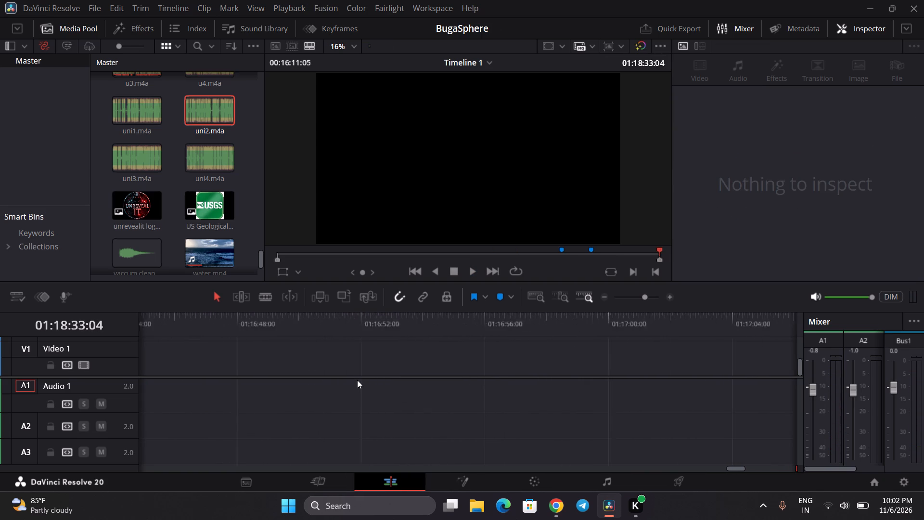
pyautogui.hscroll(3, 357, 380)
pyautogui.hscroll(-2, 353, 379)
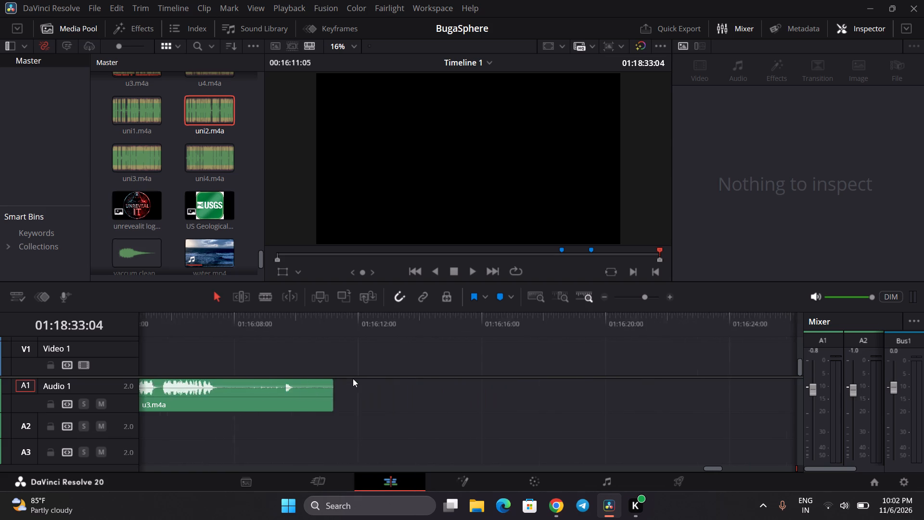
pyautogui.hscroll(-2, 353, 378)
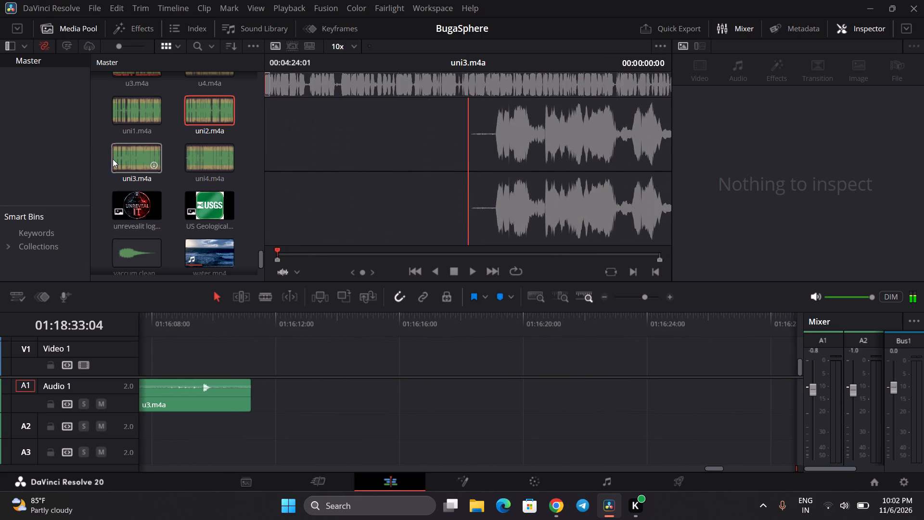
pyautogui.press('space')
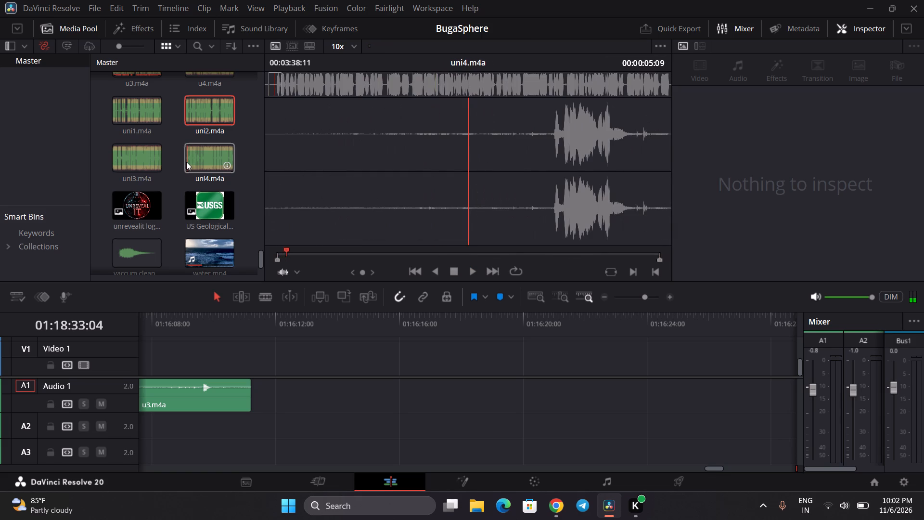
pyautogui.press('space')
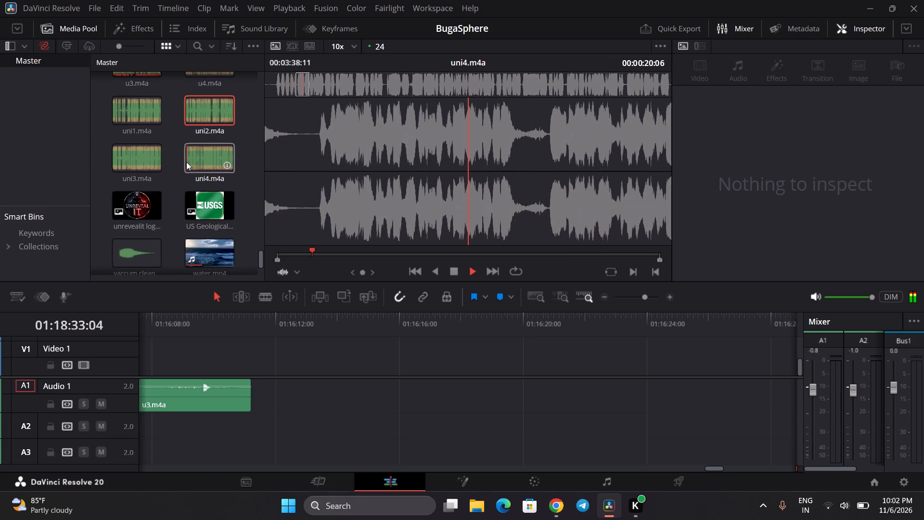
pyautogui.press('space')
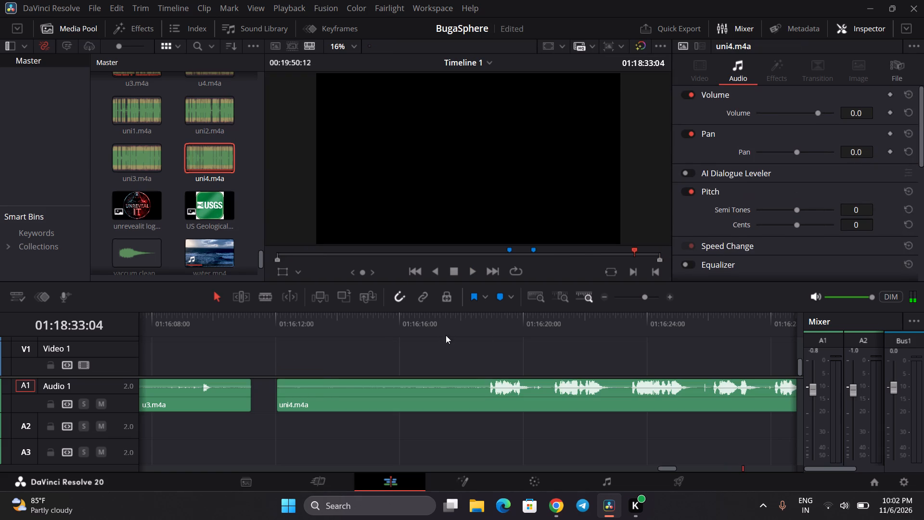
# Listen to the opening phrases of the uni4.m4a clip on Audio 1, from about 01:16:18 to 01:16:33.
pyautogui.click(476, 323)
pyautogui.press('space')
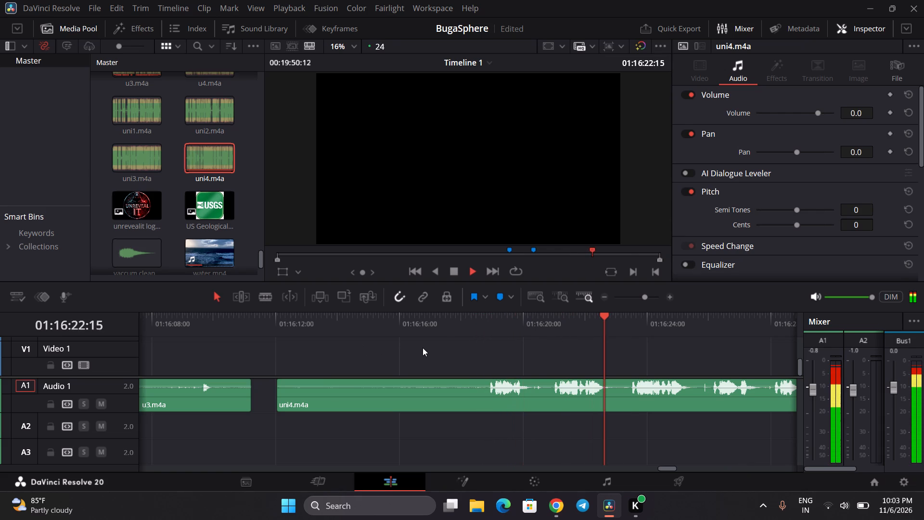
pyautogui.press('space')
pyautogui.hscroll(-1, 485, 357)
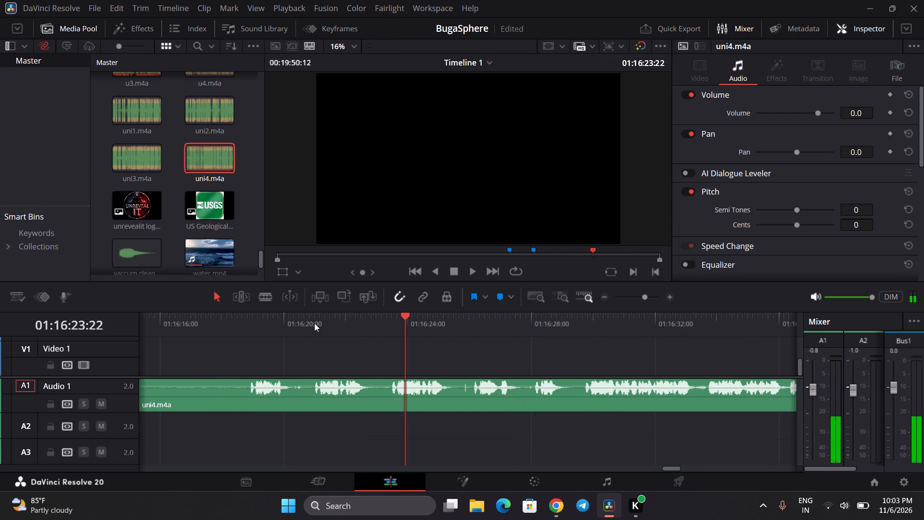
pyautogui.click(308, 323)
pyautogui.press('space')
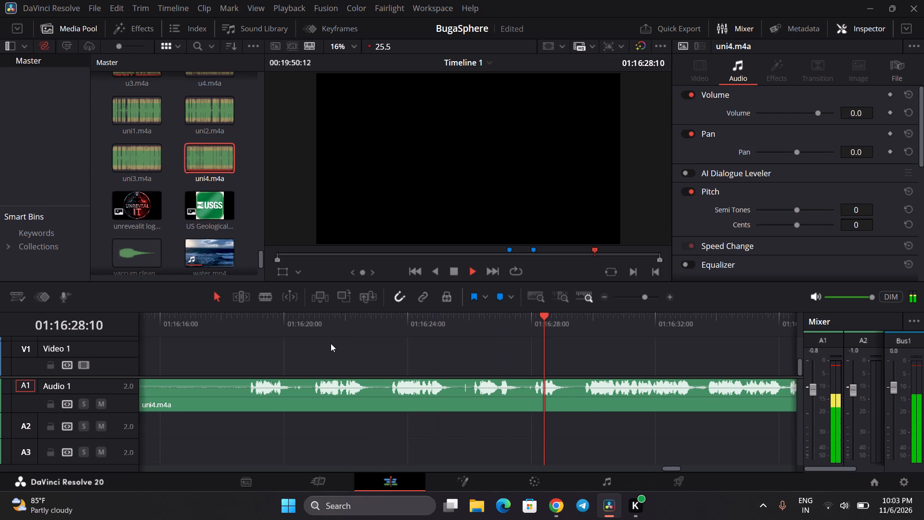
pyautogui.press('space')
pyautogui.hscroll(-1, 430, 356)
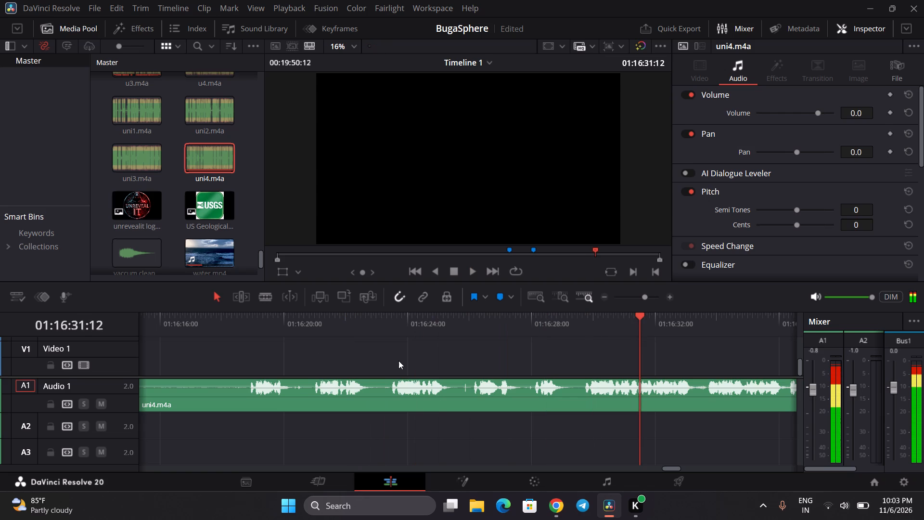
pyautogui.hscroll(-1, 398, 361)
pyautogui.click(361, 327)
pyautogui.press('space')
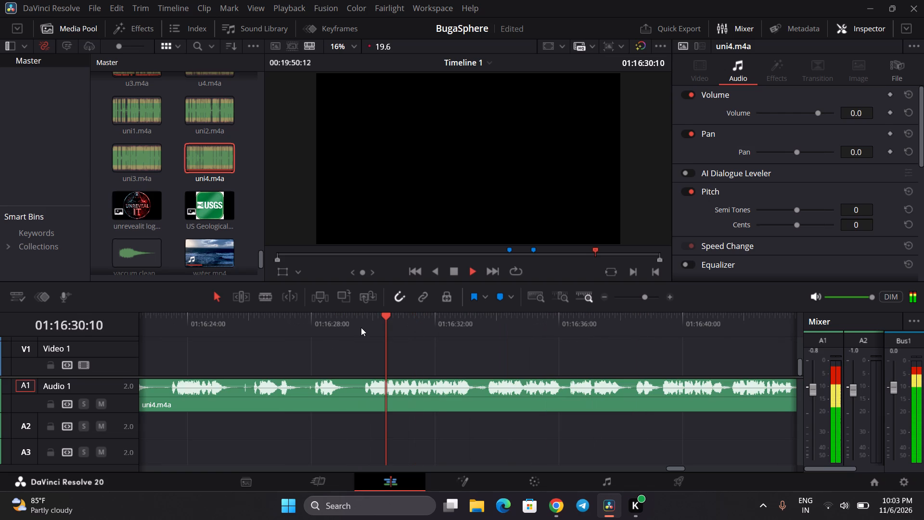
pyautogui.press('space')
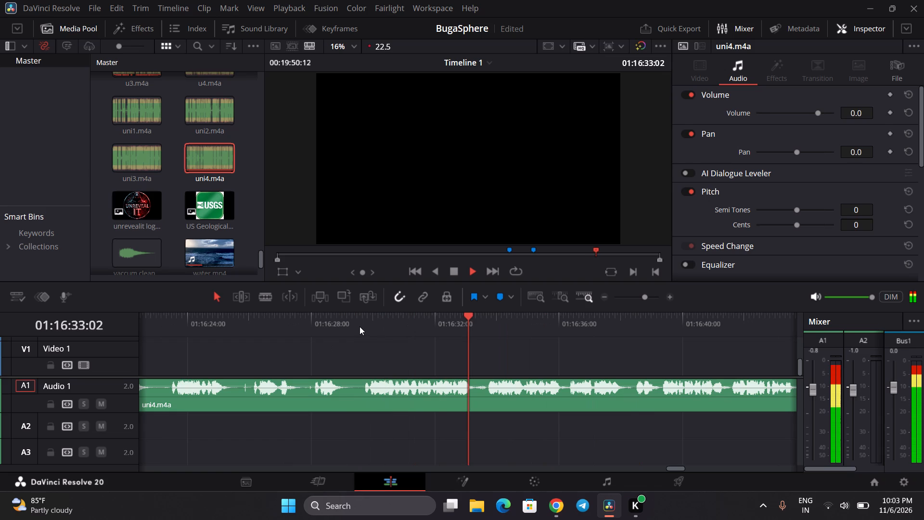
# Replay the uni4.m4a phrases around 01:16:30 and 01:16:21 to work out where the clip should be cut.
pyautogui.click(359, 326)
pyautogui.press('space')
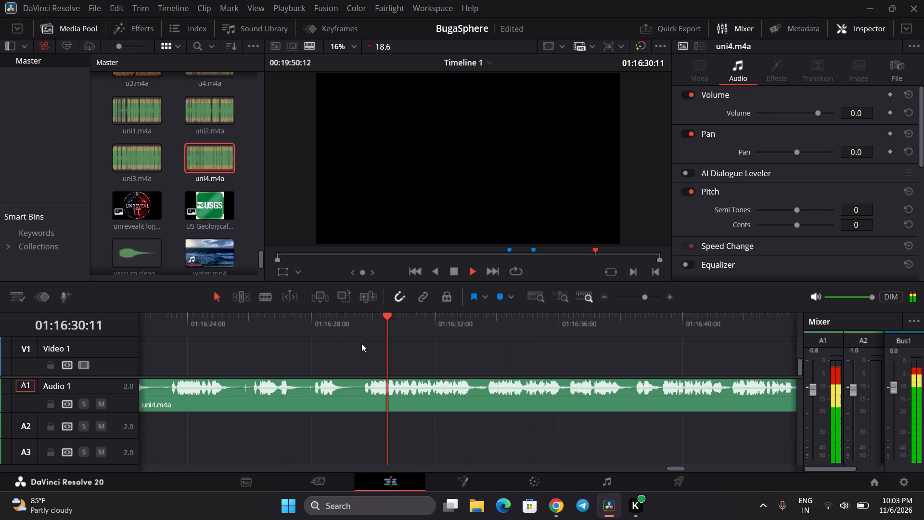
pyautogui.press('space')
pyautogui.click(360, 330)
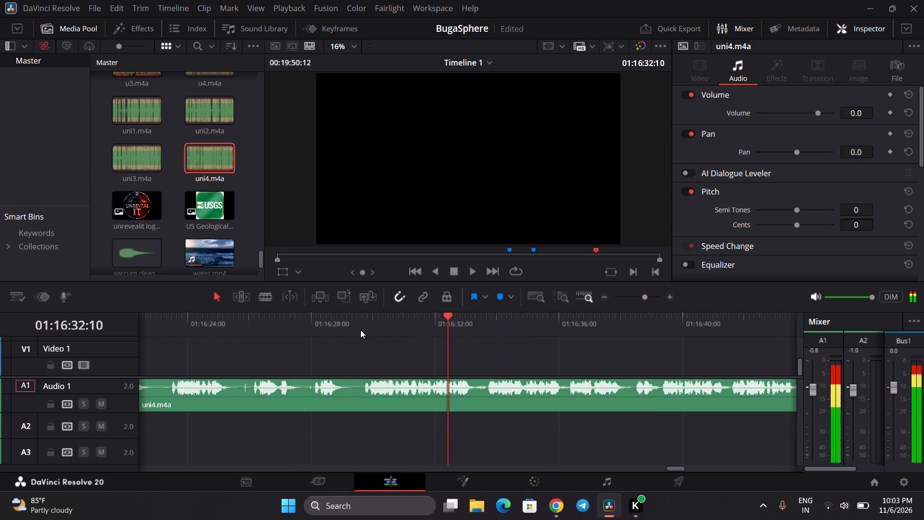
pyautogui.press('space')
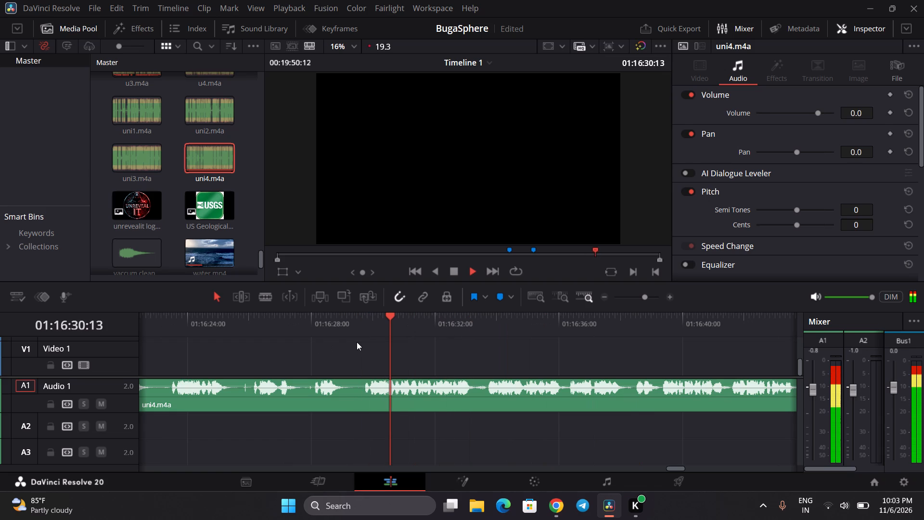
pyautogui.press('space')
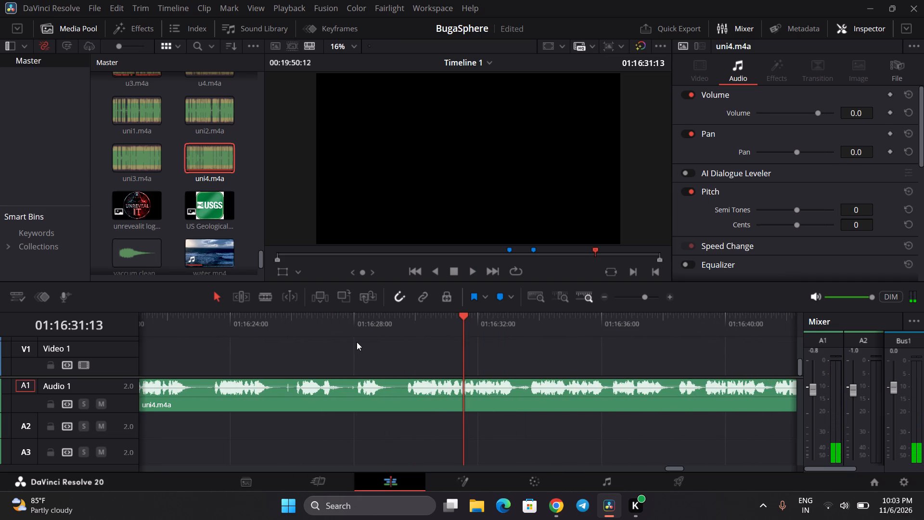
pyautogui.click(396, 323)
pyautogui.press('space')
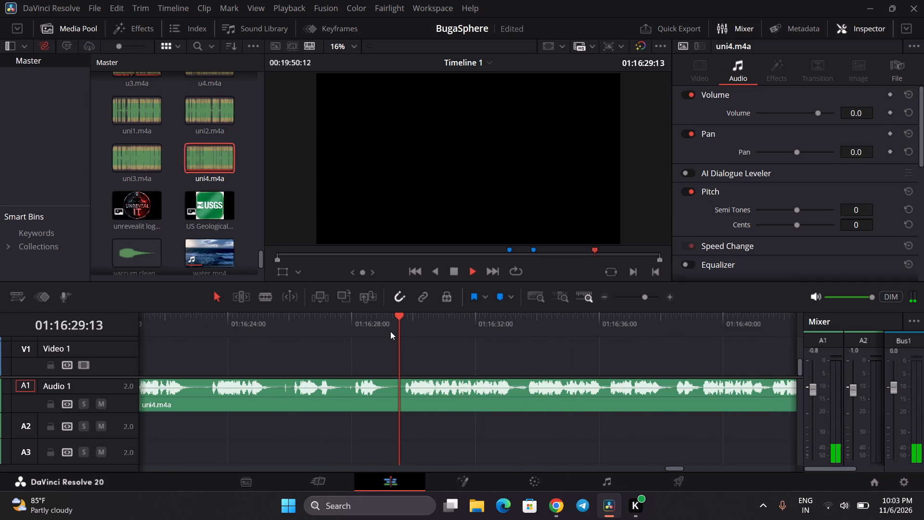
pyautogui.press('space')
pyautogui.hscroll(1, 381, 342)
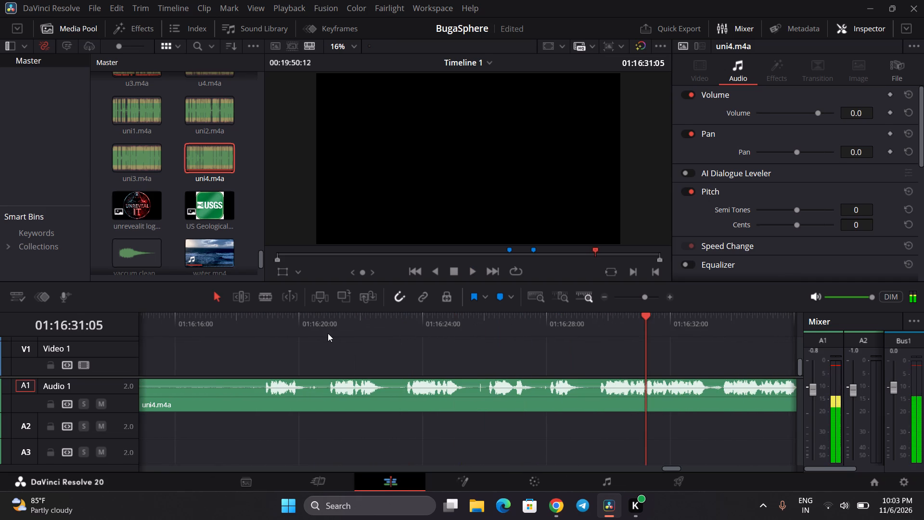
pyautogui.click(327, 332)
pyautogui.press('space')
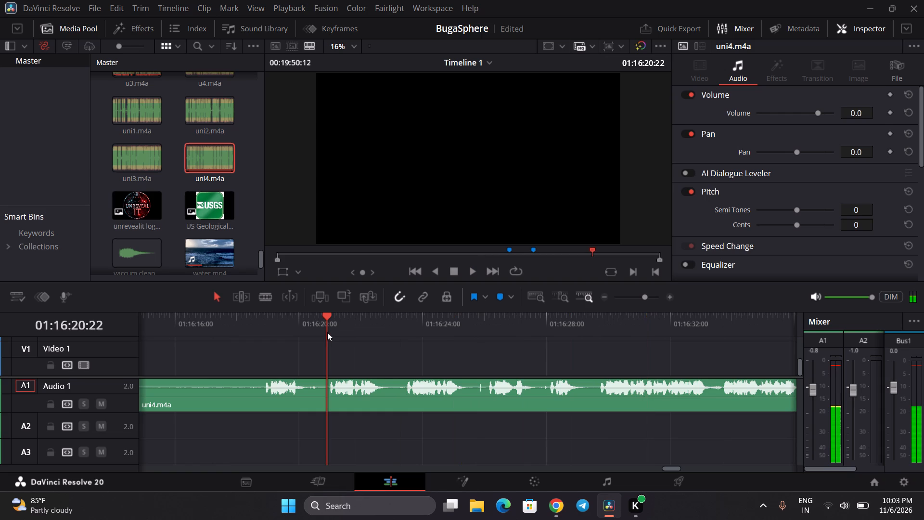
pyautogui.press('space')
pyautogui.hscroll(-1, 463, 330)
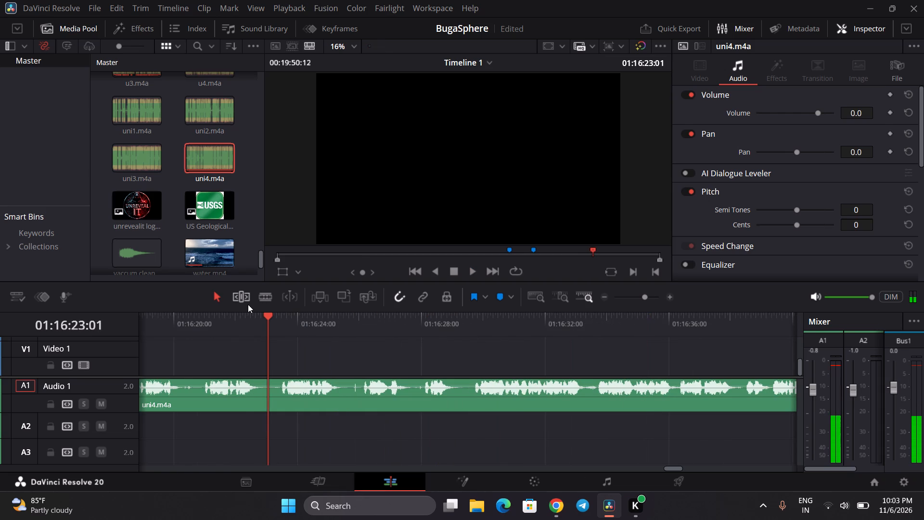
# Split the uni4.m4a clip on Audio 1 with the blade at about 01:16:31:04 and check the narration from the cut.
pyautogui.click(264, 298)
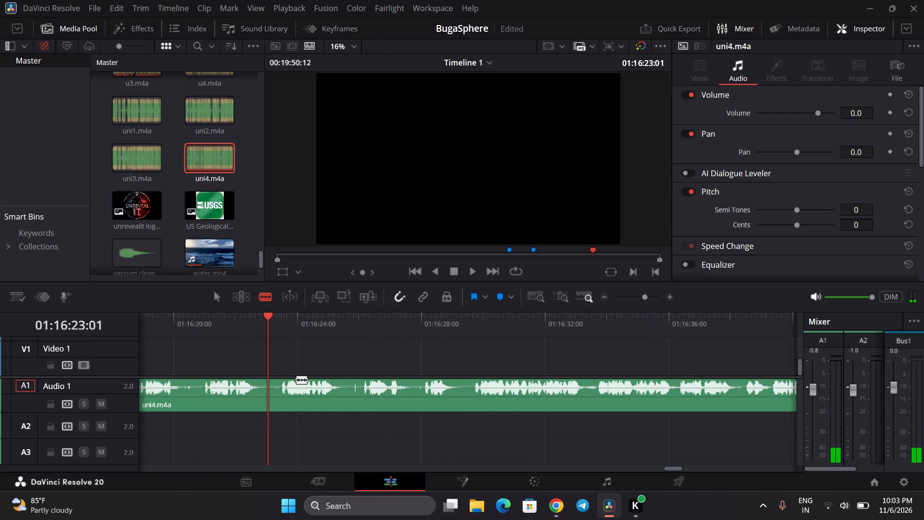
pyautogui.click(500, 323)
pyautogui.press('space')
pyautogui.press('space')
pyautogui.press('space')
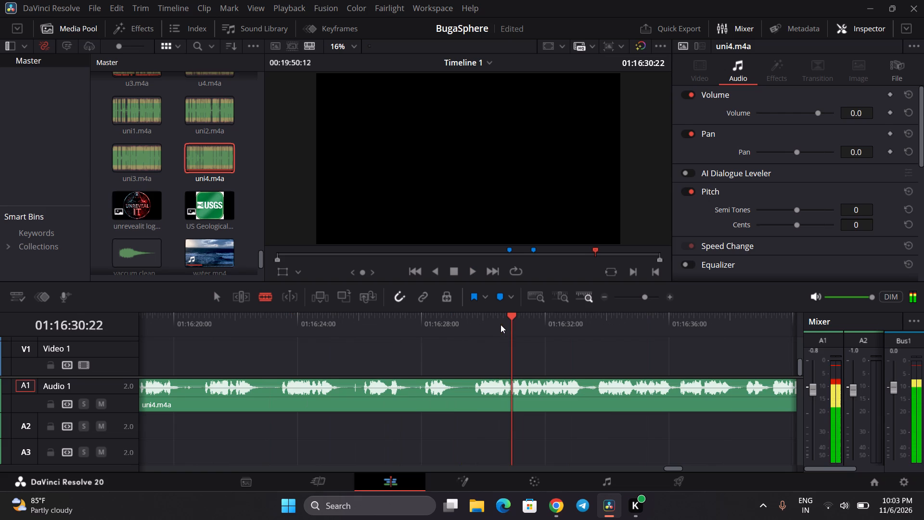
pyautogui.press('space')
pyautogui.press('space')
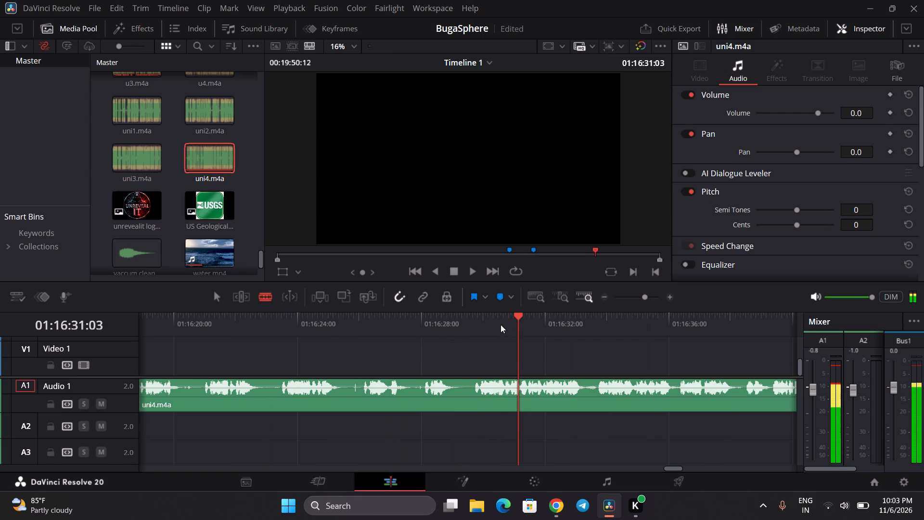
pyautogui.press('space')
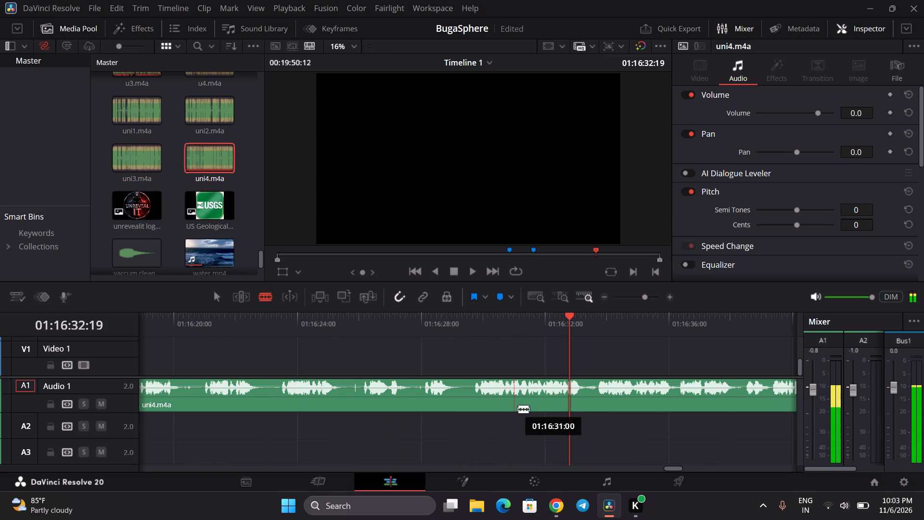
pyautogui.click(519, 409)
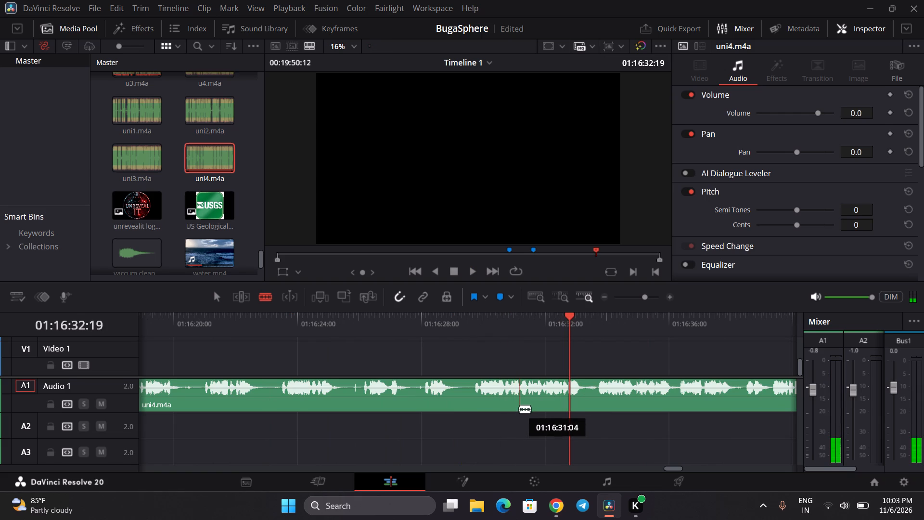
pyautogui.click(519, 322)
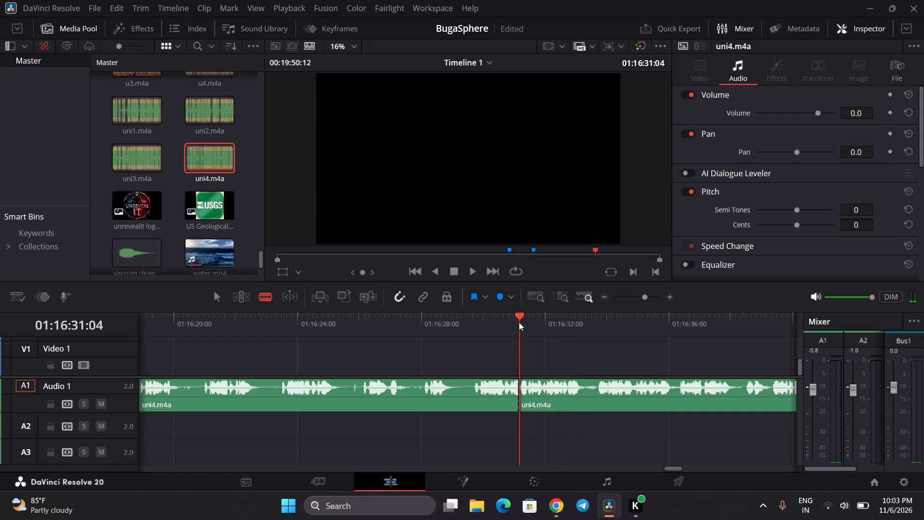
pyautogui.press('space')
pyautogui.press('space')
# Isolate the short uni4.m4a phrase on Audio 1 by cutting at about 01:16:20:20 and 01:16:22:20.
pyautogui.hscroll(1, 375, 341)
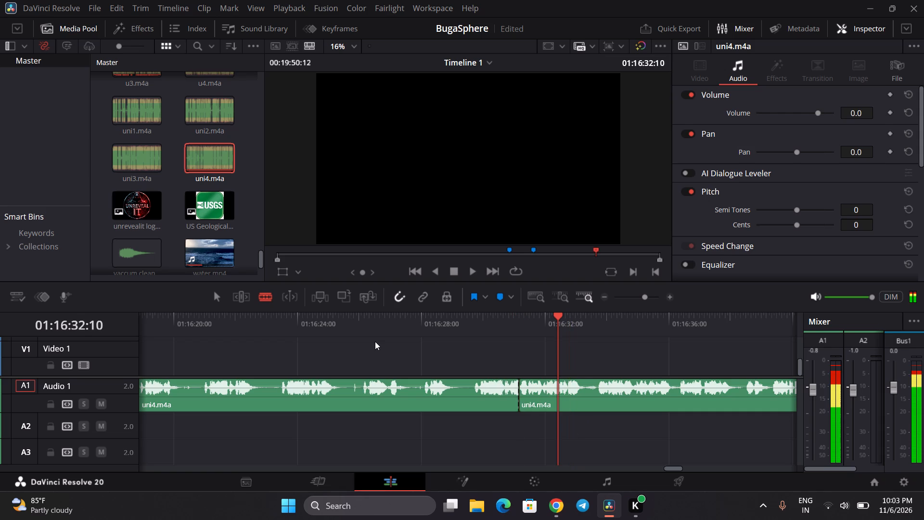
pyautogui.hscroll(2, 375, 341)
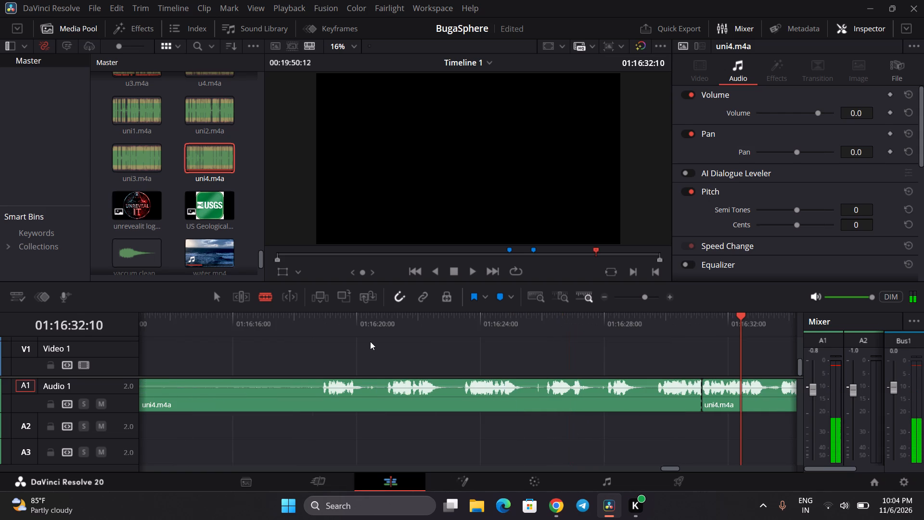
pyautogui.hscroll(1, 370, 341)
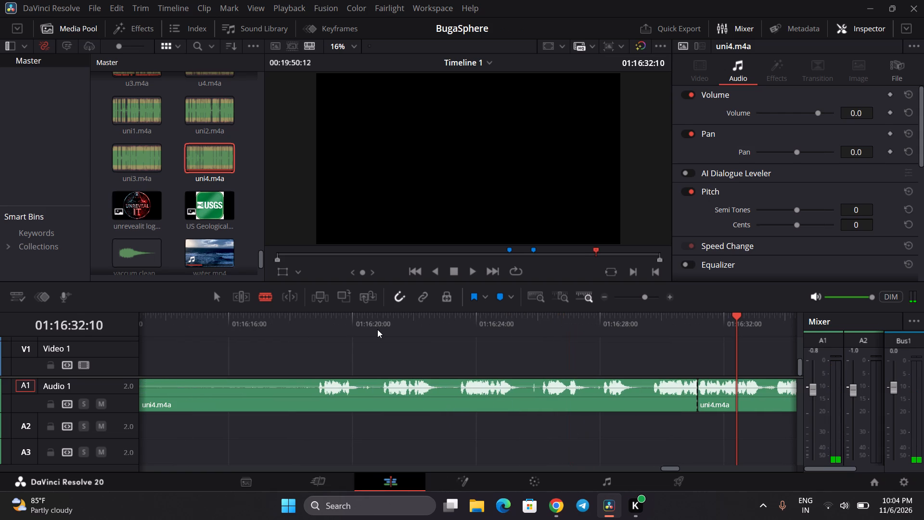
pyautogui.click(378, 329)
pyautogui.press('space')
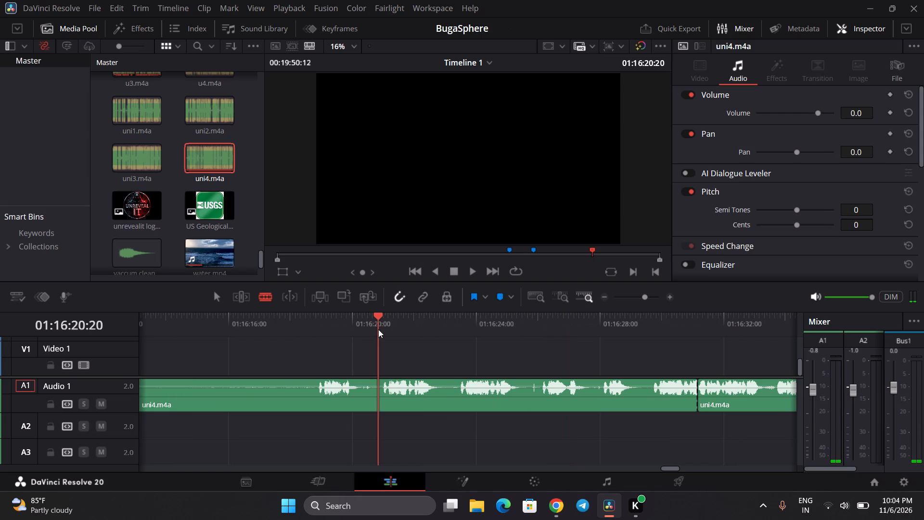
pyautogui.press('space')
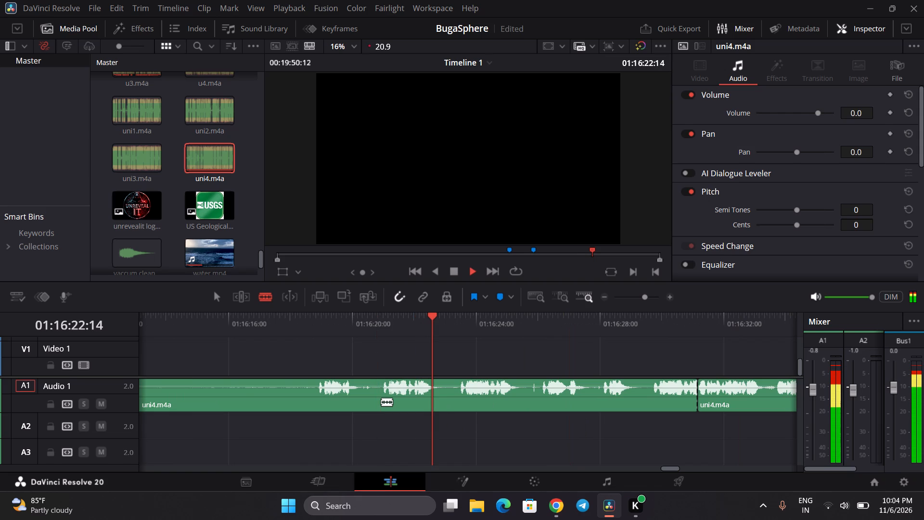
pyautogui.click(380, 402)
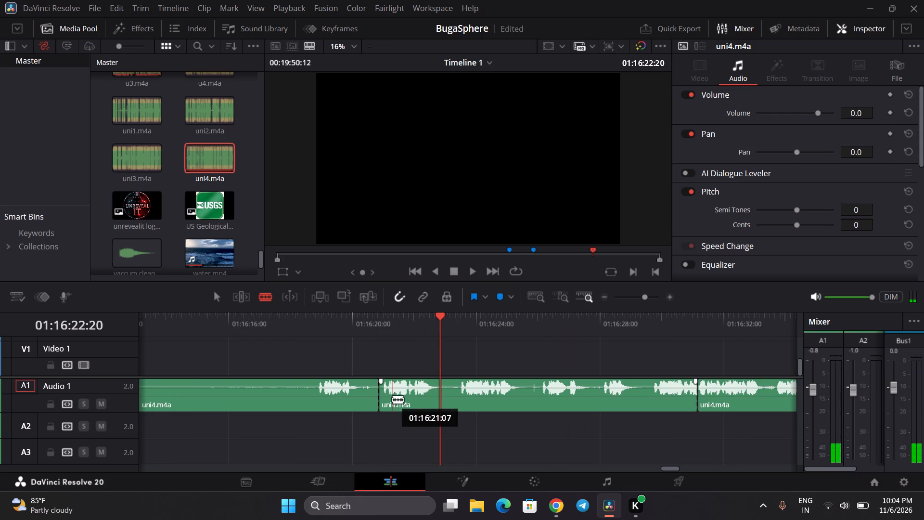
pyautogui.press('space')
pyautogui.press('space')
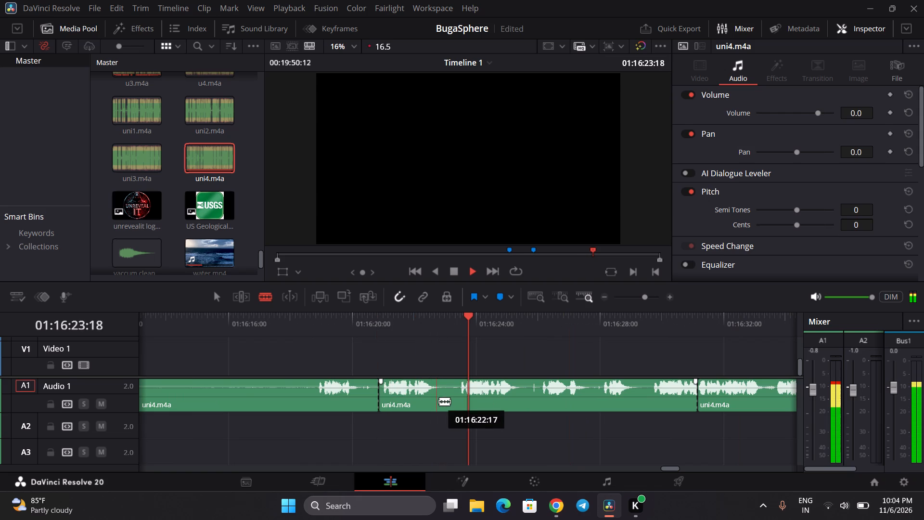
pyautogui.click(440, 402)
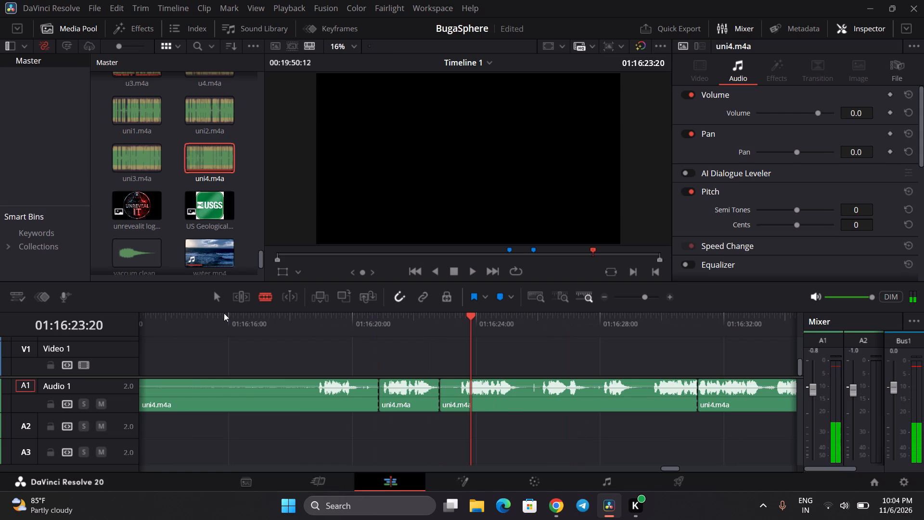
# Move the uni4.m4a segment following the short phrase down to Audio 2, ending at the phrase's start at about 01:16:20:20.
pyautogui.click(217, 300)
pyautogui.moveTo(530, 403); pyautogui.dragTo(512, 390)
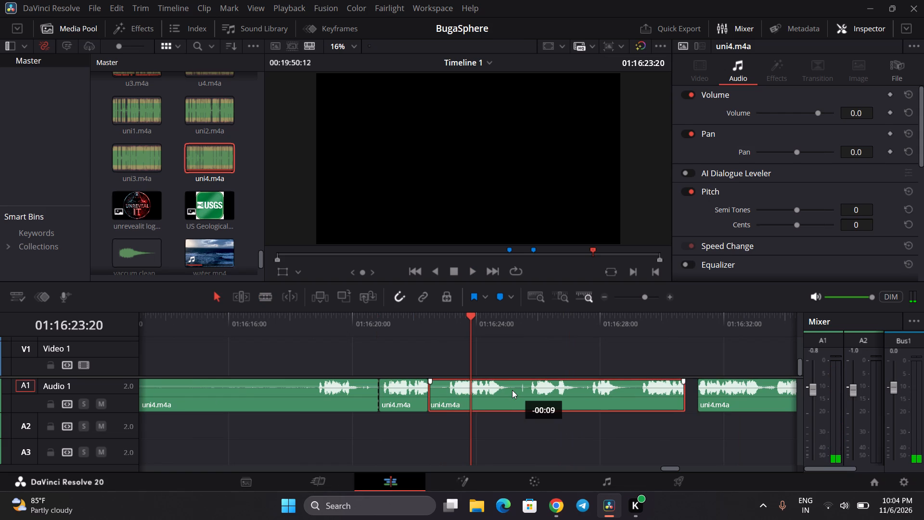
pyautogui.moveTo(512, 390); pyautogui.dragTo(239, 419)
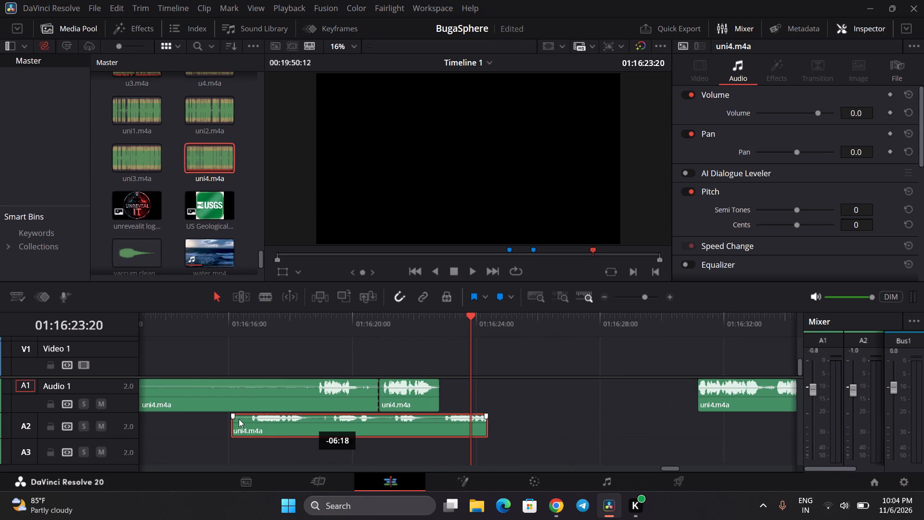
pyautogui.moveTo(239, 419); pyautogui.dragTo(214, 414)
# Close the gap after the short uni4.m4a phrase on Audio 1 so the remaining narration follows directly.
pyautogui.click(585, 390)
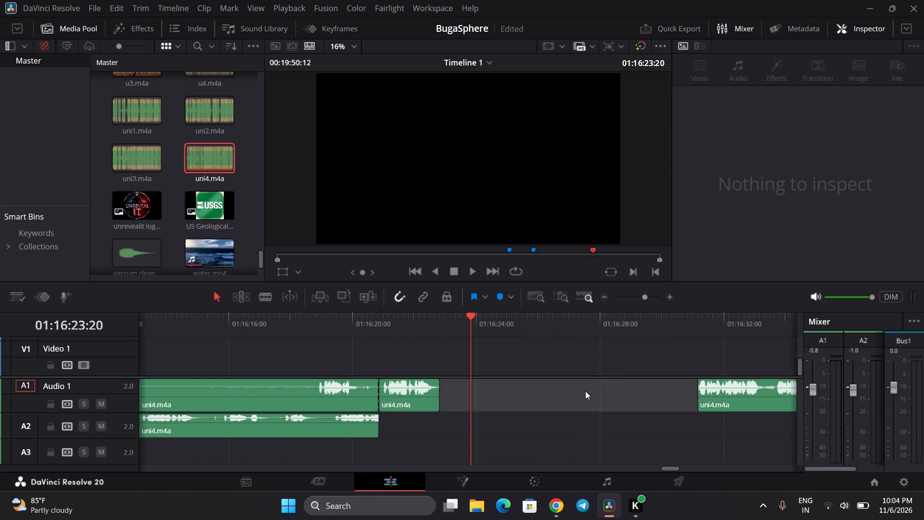
pyautogui.press('BackSpace')
# Play the joined uni4.m4a pieces on Audio 1 from about 01:16:20:21 to check the transition.
pyautogui.click(378, 327)
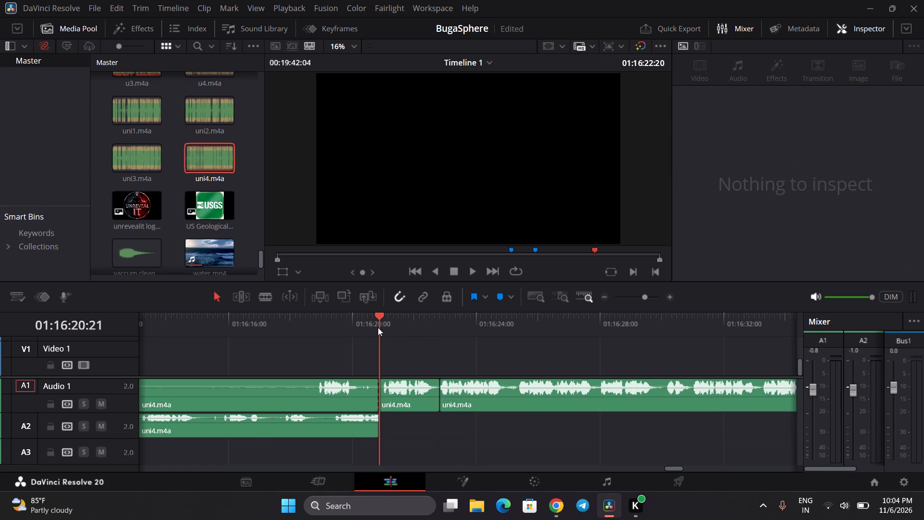
pyautogui.press('space')
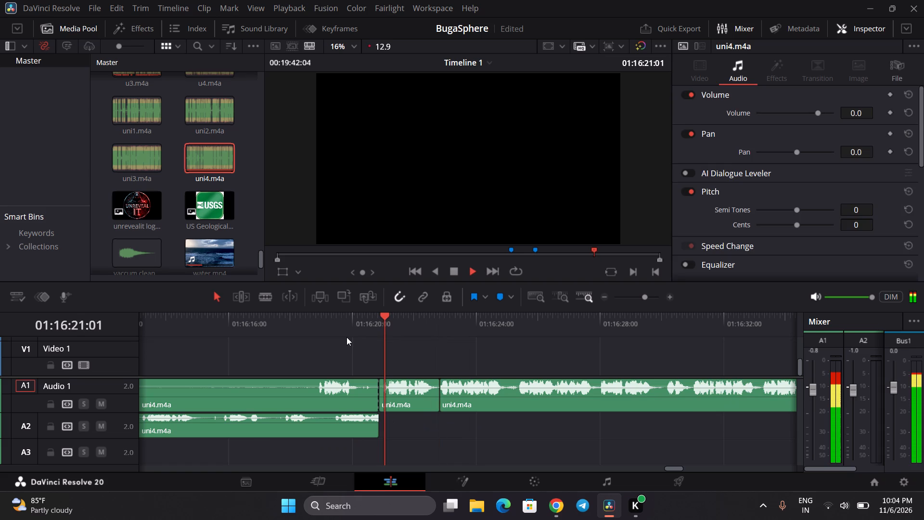
pyautogui.press('space')
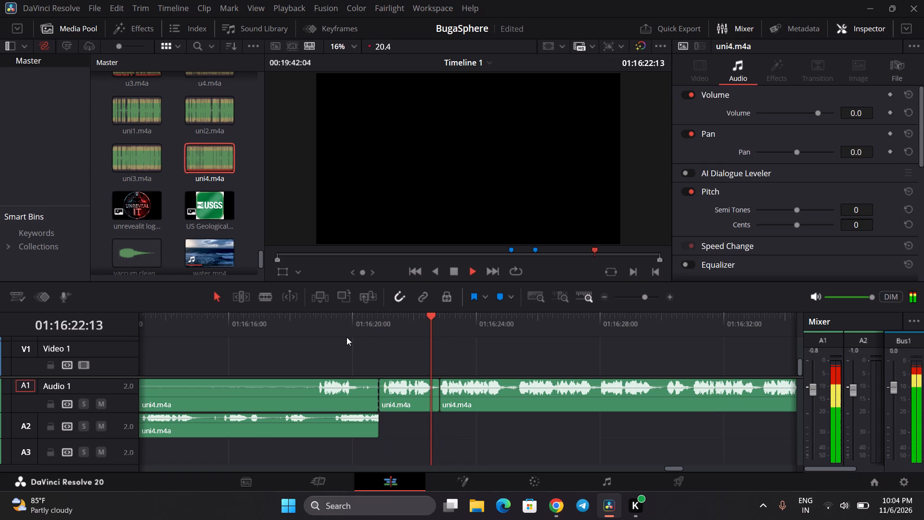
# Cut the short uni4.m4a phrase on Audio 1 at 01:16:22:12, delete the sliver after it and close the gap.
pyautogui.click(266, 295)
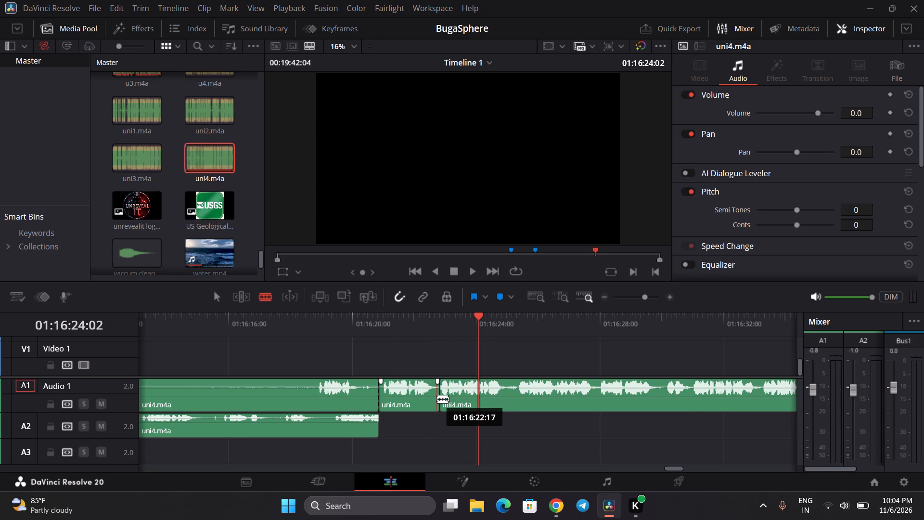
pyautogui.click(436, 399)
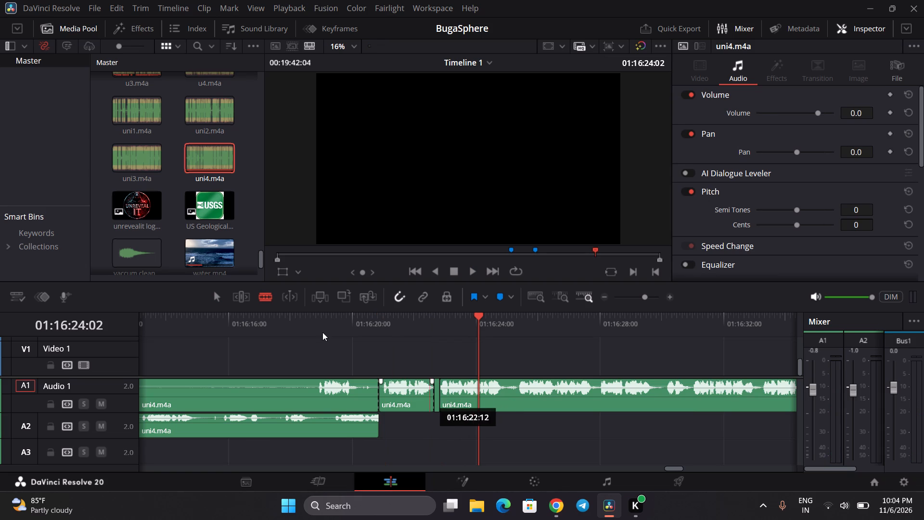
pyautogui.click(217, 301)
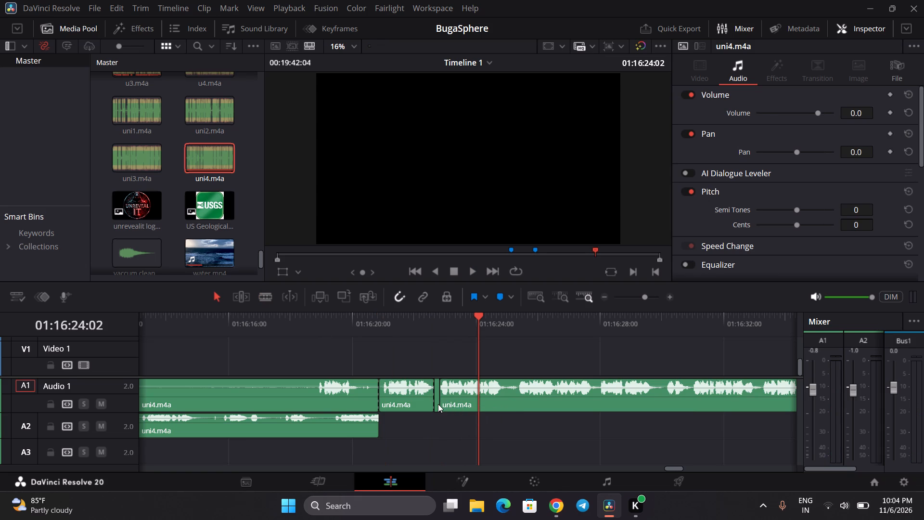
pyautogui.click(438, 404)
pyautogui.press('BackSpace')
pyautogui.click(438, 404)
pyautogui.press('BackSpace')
# Play Audio 1 from the start of the short uni4.m4a phrase to check the tightened join.
pyautogui.click(379, 332)
pyautogui.press('space')
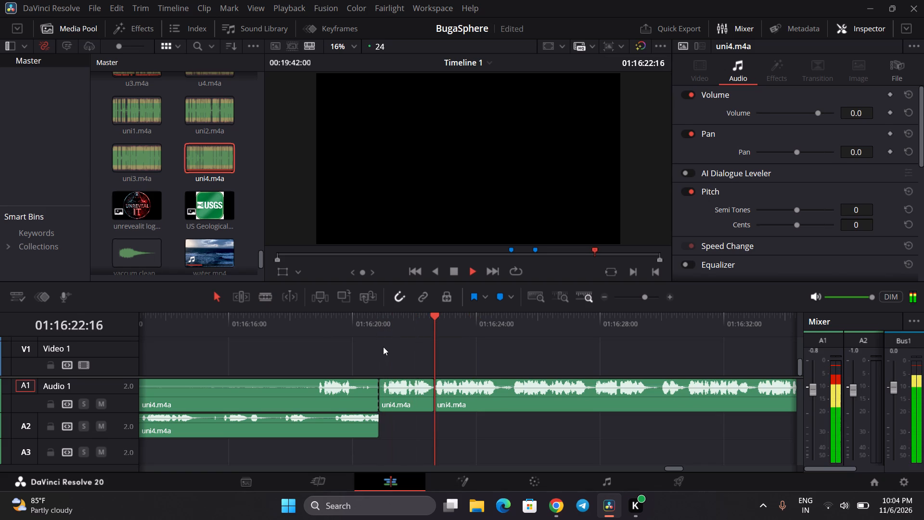
pyautogui.press('space')
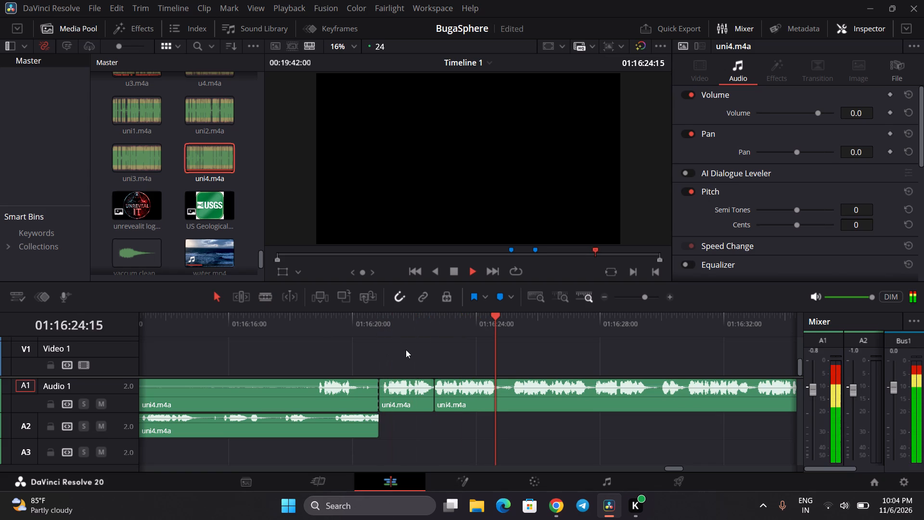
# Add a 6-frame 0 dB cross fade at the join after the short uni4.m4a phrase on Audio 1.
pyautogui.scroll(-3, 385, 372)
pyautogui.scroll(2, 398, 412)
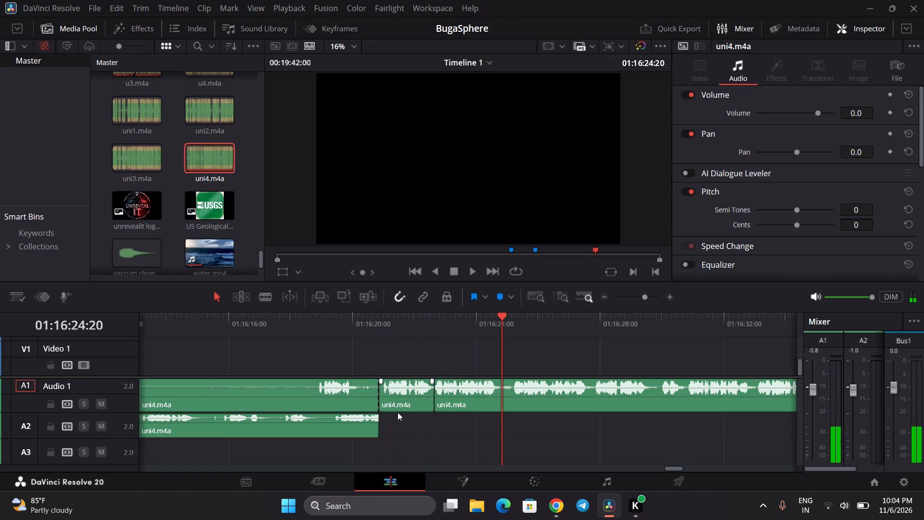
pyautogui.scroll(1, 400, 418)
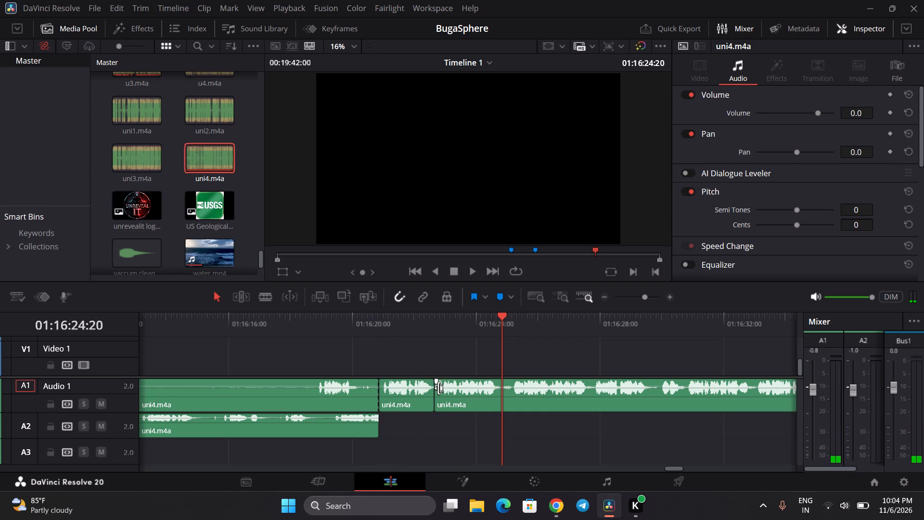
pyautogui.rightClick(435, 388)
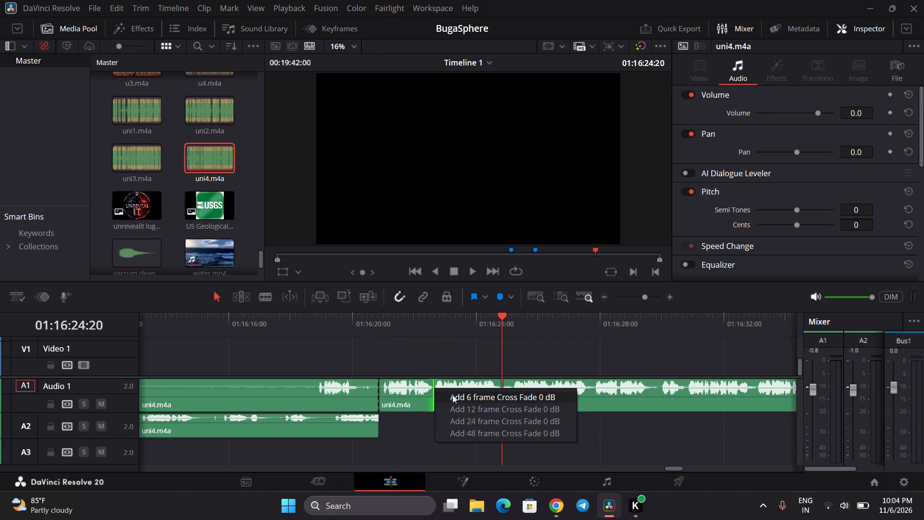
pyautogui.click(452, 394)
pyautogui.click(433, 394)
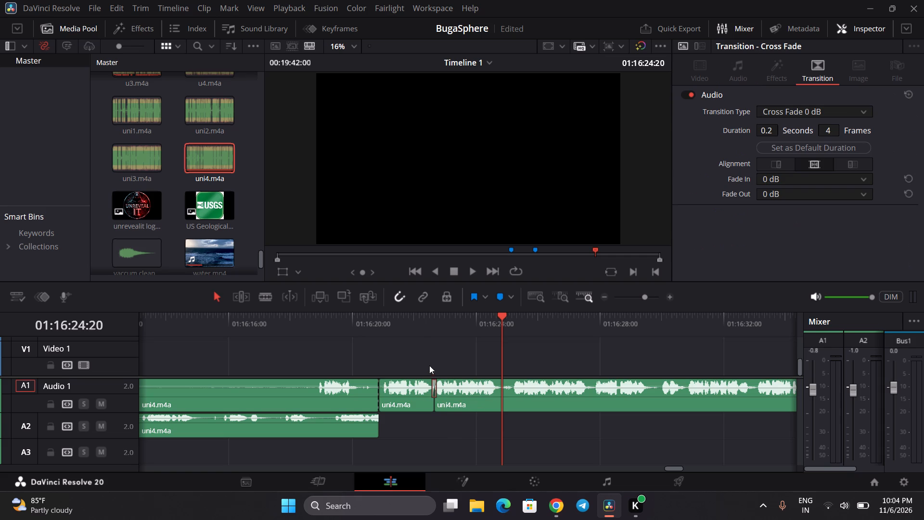
# Play across the cross fade from several earlier points, starting as far back as about 01:16:20:00, to check the transition.
pyautogui.click(423, 335)
pyautogui.press('space')
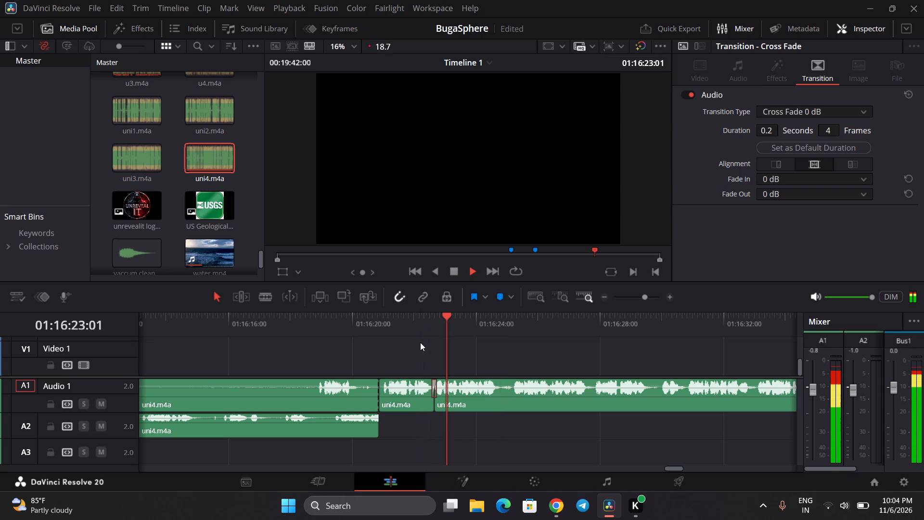
pyautogui.press('space')
pyautogui.click(384, 325)
pyautogui.press('space')
pyautogui.press('space')
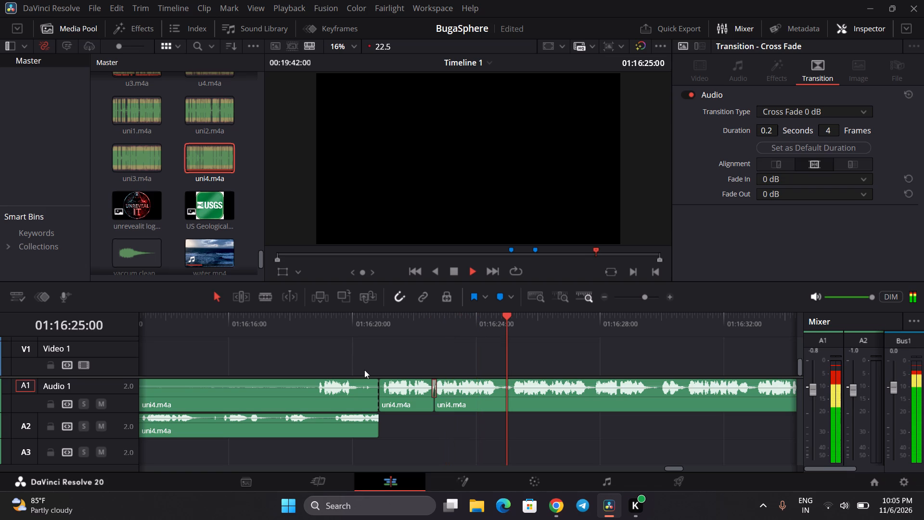
pyautogui.hscroll(1, 366, 388)
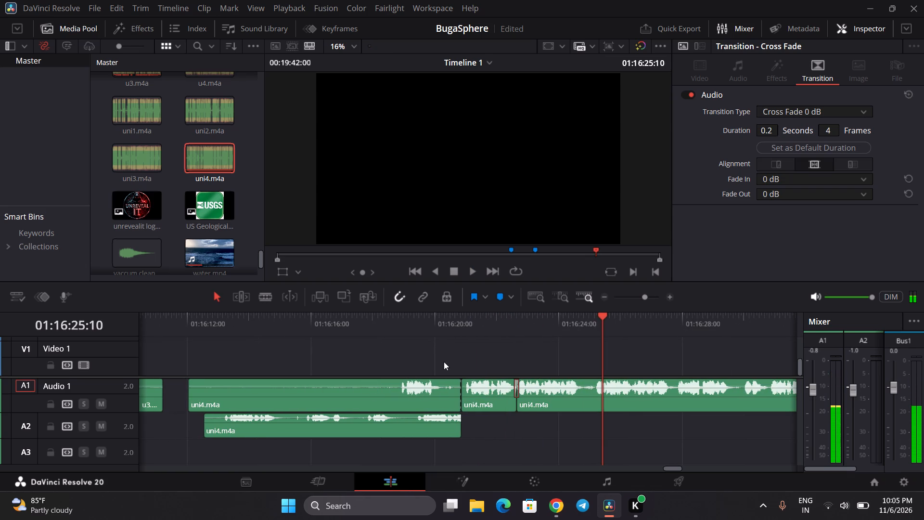
pyautogui.click(434, 333)
pyautogui.press('space')
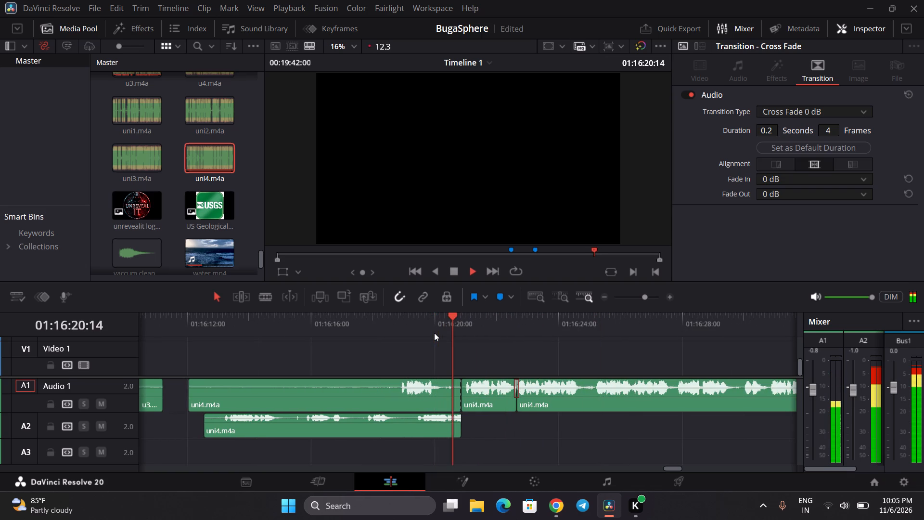
pyautogui.press('space')
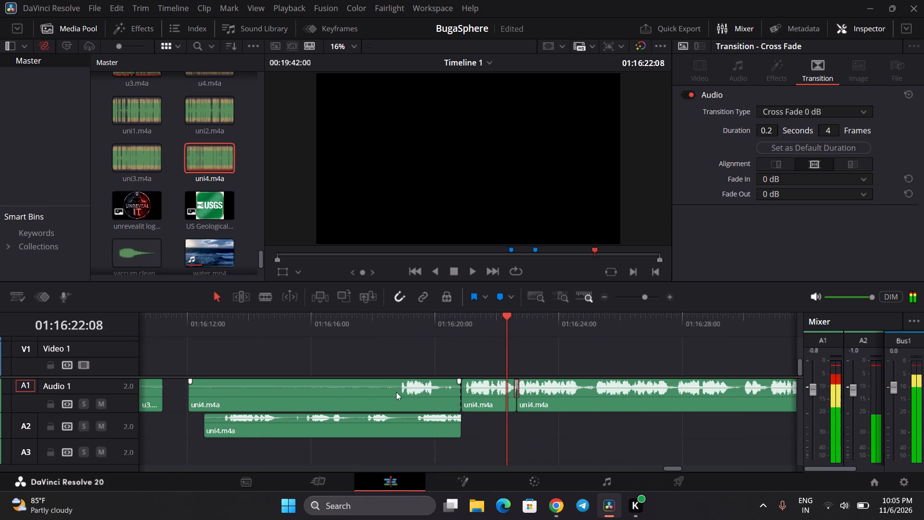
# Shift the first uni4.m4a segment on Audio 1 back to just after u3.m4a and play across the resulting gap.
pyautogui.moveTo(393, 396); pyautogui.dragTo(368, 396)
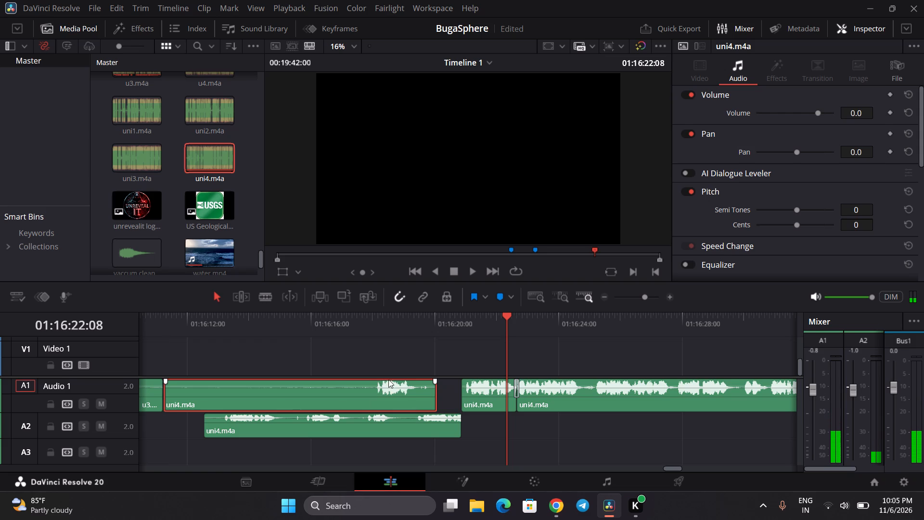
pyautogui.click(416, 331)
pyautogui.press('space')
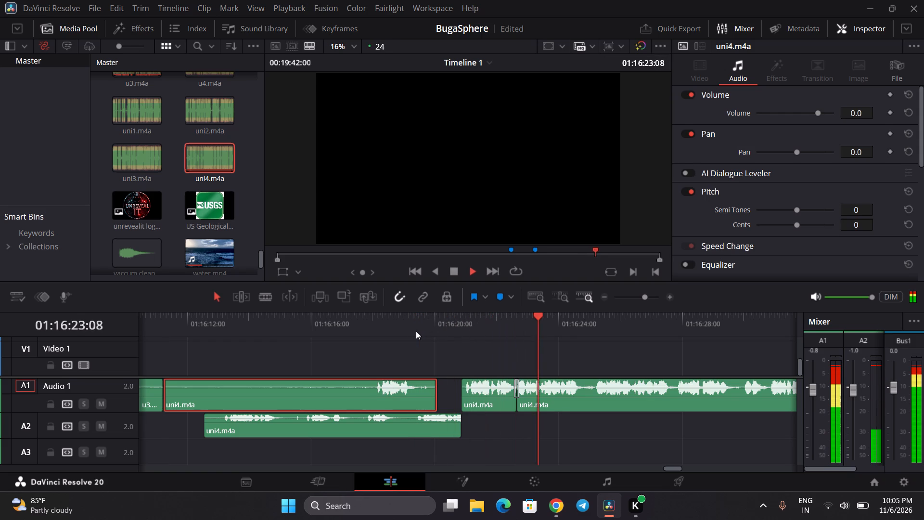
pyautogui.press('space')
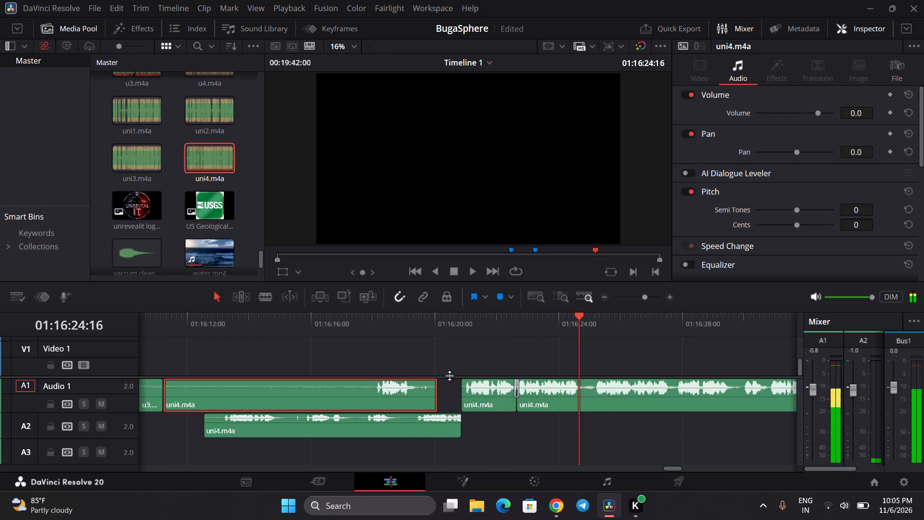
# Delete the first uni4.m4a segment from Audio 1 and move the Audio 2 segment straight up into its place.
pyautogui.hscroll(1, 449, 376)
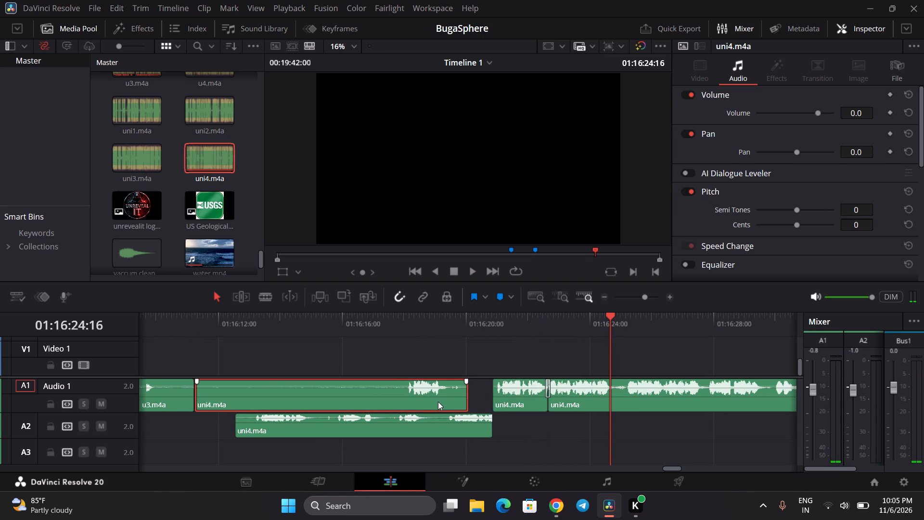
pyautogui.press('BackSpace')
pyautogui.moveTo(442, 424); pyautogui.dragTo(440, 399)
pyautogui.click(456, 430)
# Play Audio 1 from 01:16:19:12 to check how the moved segment runs into the short phrase.
pyautogui.click(450, 327)
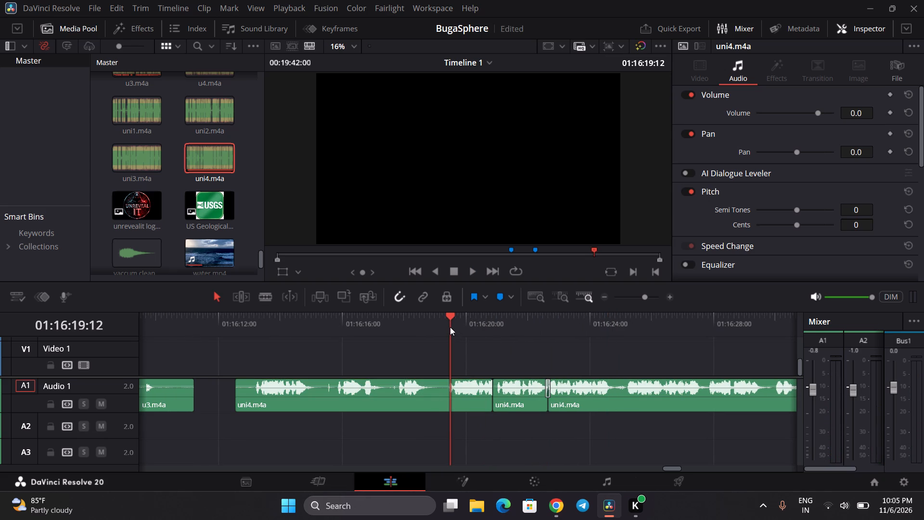
pyautogui.press('space')
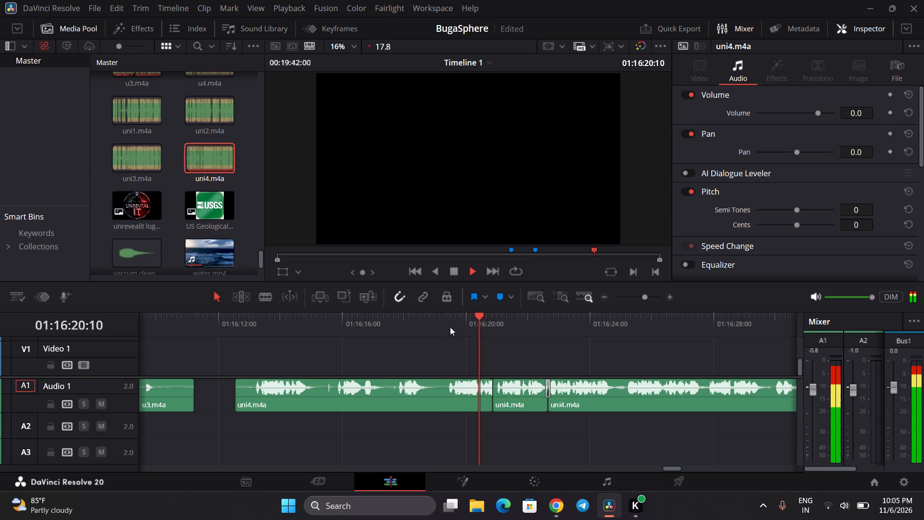
pyautogui.press('space')
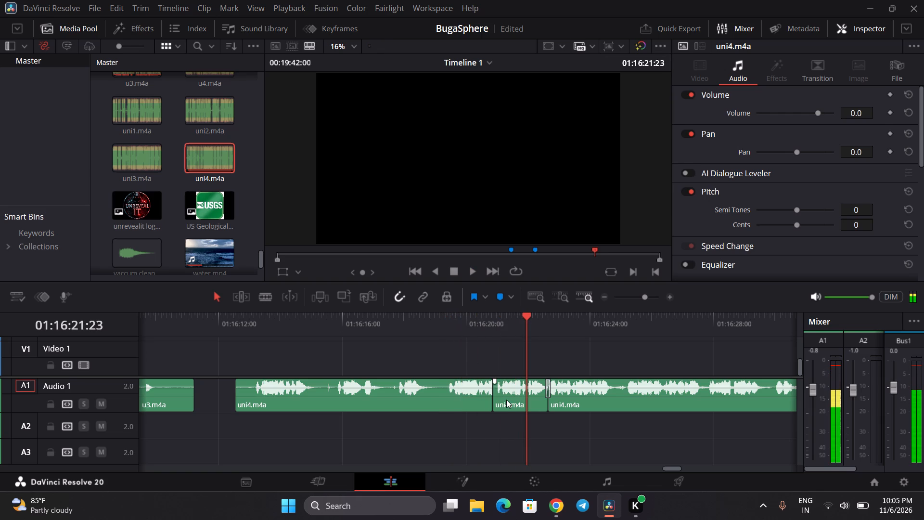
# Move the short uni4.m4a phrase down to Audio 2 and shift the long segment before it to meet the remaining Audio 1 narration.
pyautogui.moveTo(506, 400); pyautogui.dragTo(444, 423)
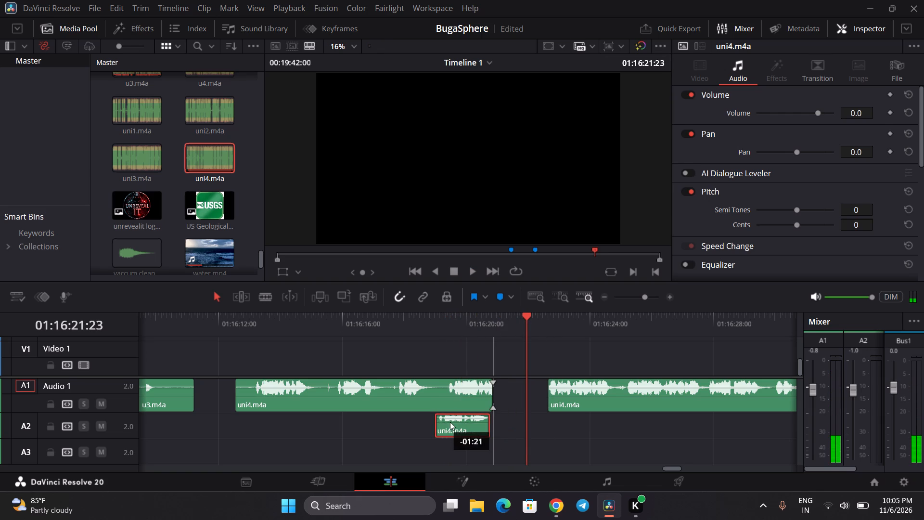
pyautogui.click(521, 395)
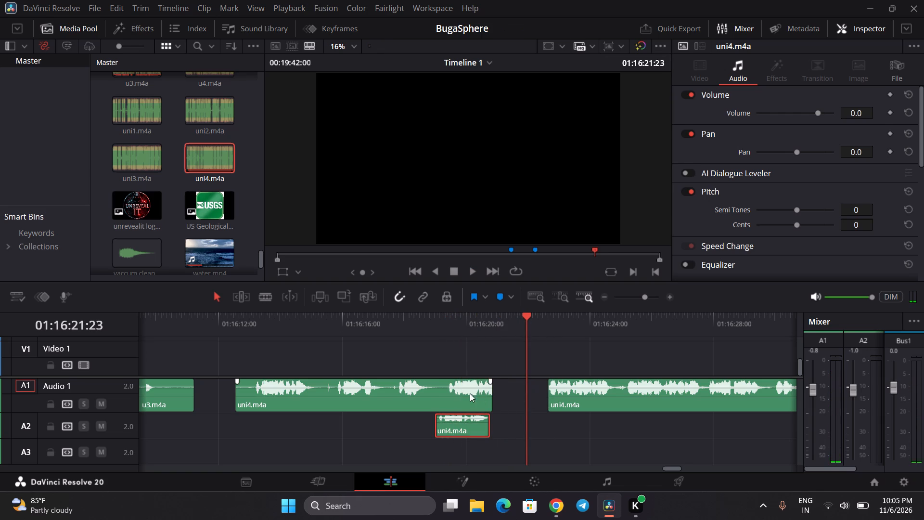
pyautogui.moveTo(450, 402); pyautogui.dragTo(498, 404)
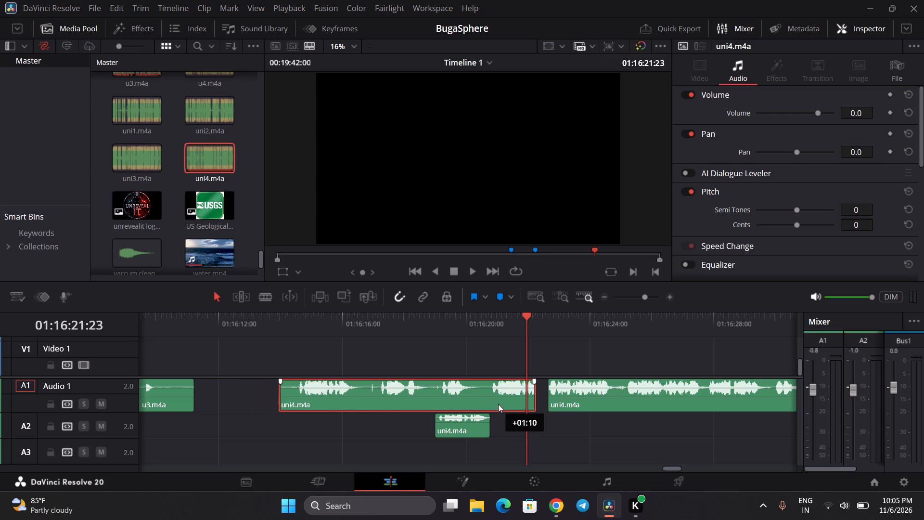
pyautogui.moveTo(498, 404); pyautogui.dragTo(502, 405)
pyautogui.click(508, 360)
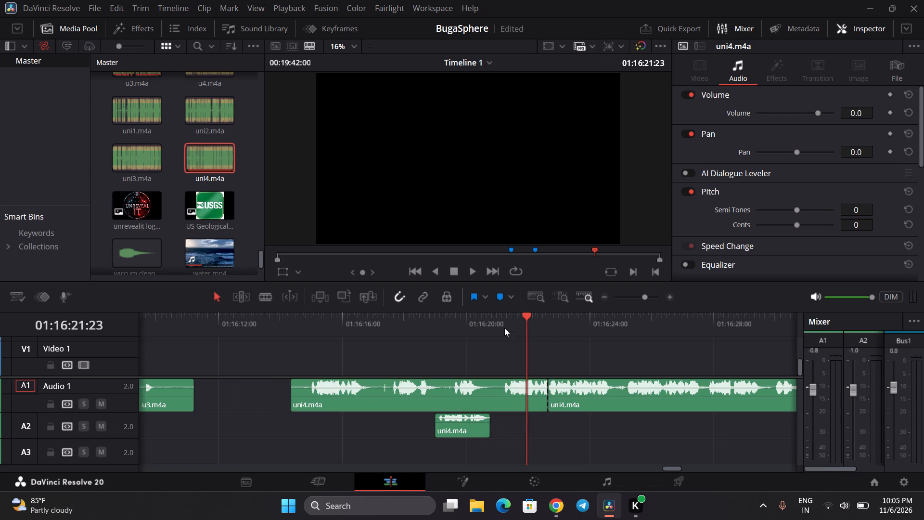
# Play the new join on Audio 1 twice from about 01:16:21:03.
pyautogui.click(502, 326)
pyautogui.press('space')
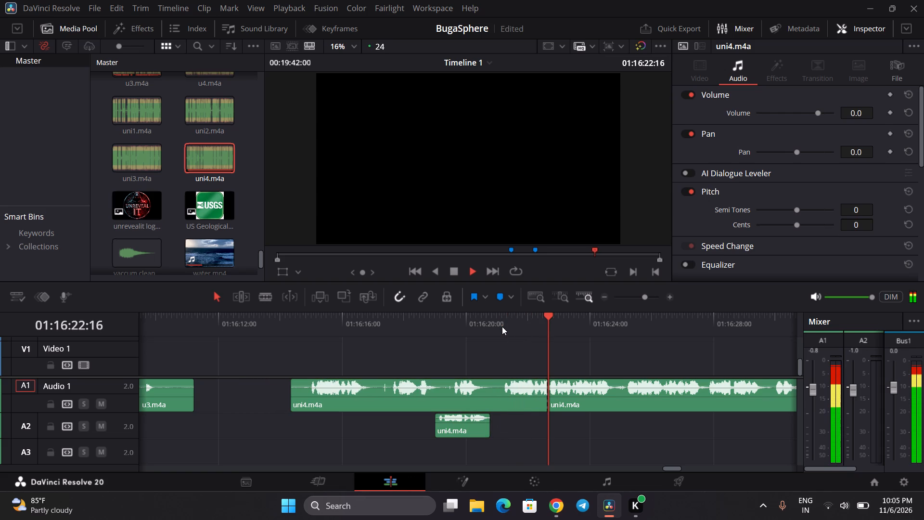
pyautogui.press('space')
pyautogui.click(502, 326)
pyautogui.press('space')
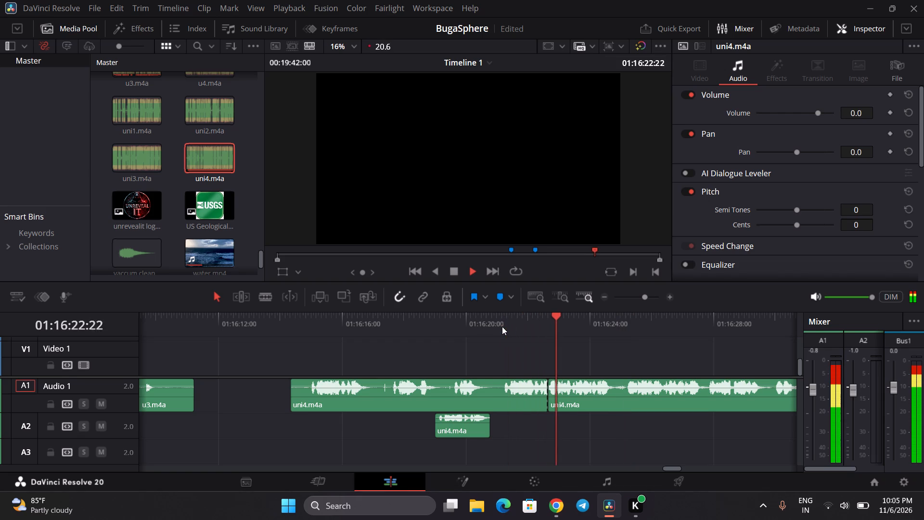
pyautogui.press('space')
# Undo the uni4.m4a rearrangements back to before the segment was moved to Audio 2, leaving the narration continuous on Audio 1.
pyautogui.hotkey('ctrl', 'z')
pyautogui.hotkey('ctrl', 'z')
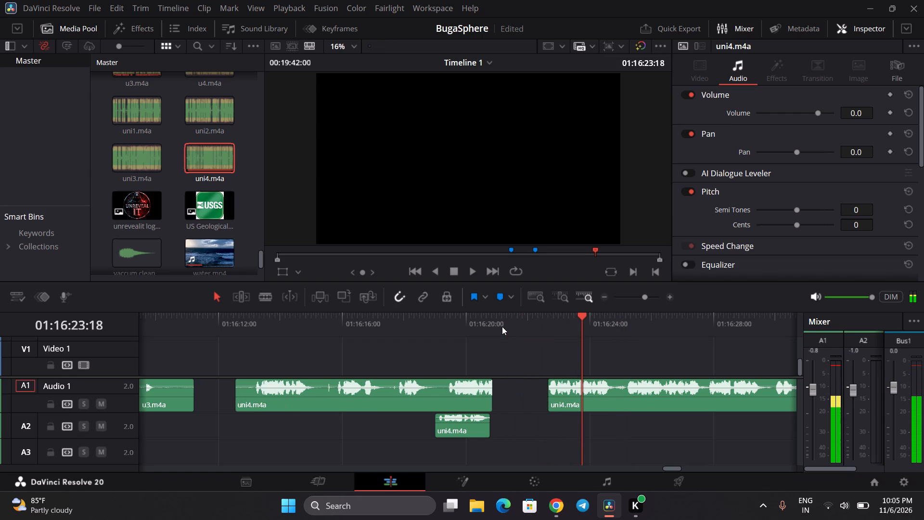
pyautogui.hotkey('ctrl', 'z')
pyautogui.hotkey('ctrl', 'z')
pyautogui.hotkey('ctrl', 'z')
pyautogui.hotkey('ctrl', 'z')
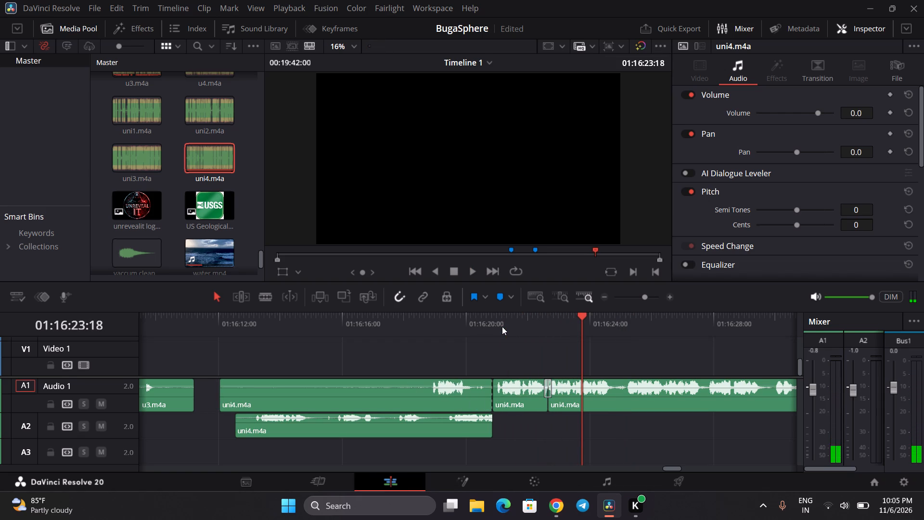
pyautogui.hotkey('ctrl', 'z')
pyautogui.hotkey('ctrl', 'z')
pyautogui.hotkey('ctrl', 'z')
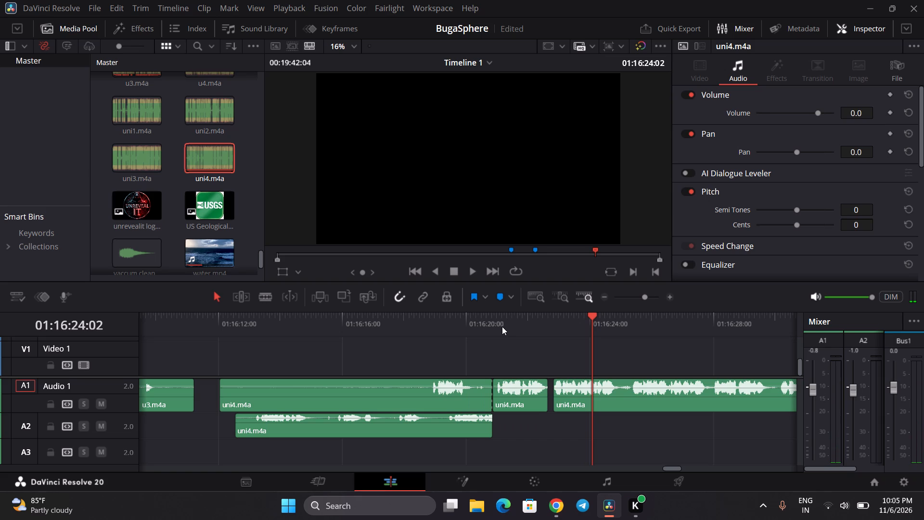
pyautogui.hotkey('ctrl', 'z')
pyautogui.hotkey('ctrl', 'z')
pyautogui.hotkey('ctrl', 'z')
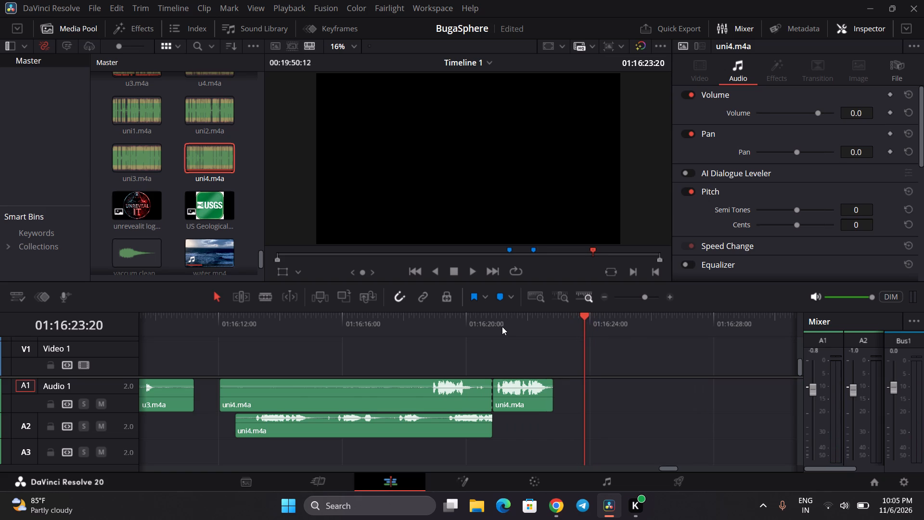
pyautogui.hotkey('ctrl', 'z')
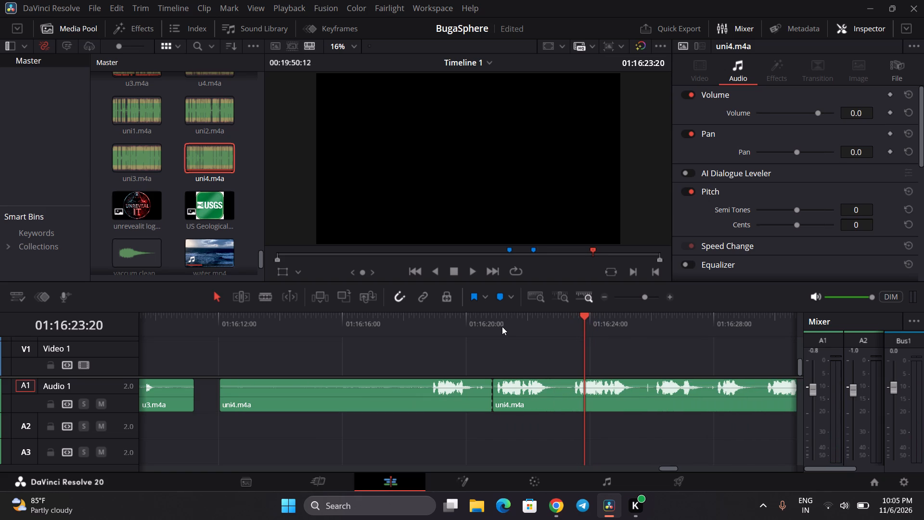
pyautogui.hscroll(-1, 551, 364)
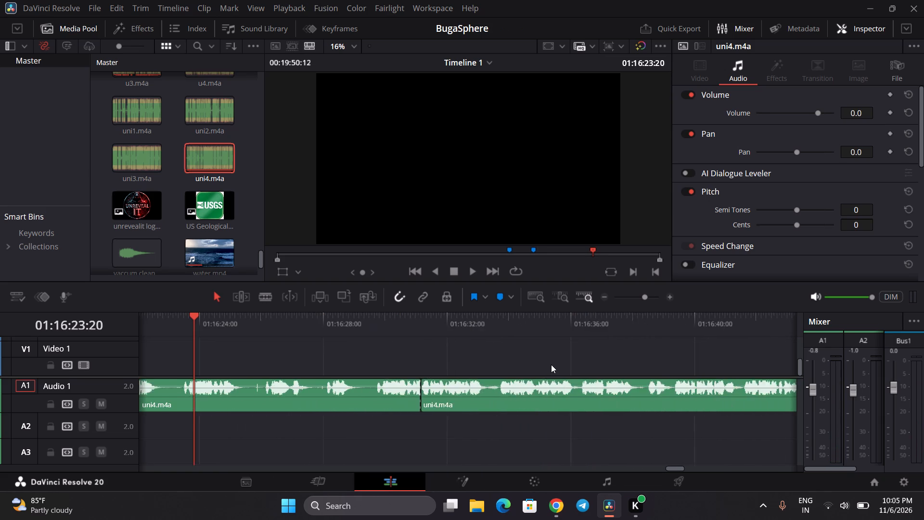
# Undo the remaining split in the uni4.m4a narration on Audio 1 near 01:16:31.
pyautogui.hscroll(-1, 551, 364)
pyautogui.hotkey('ctrl', 'z')
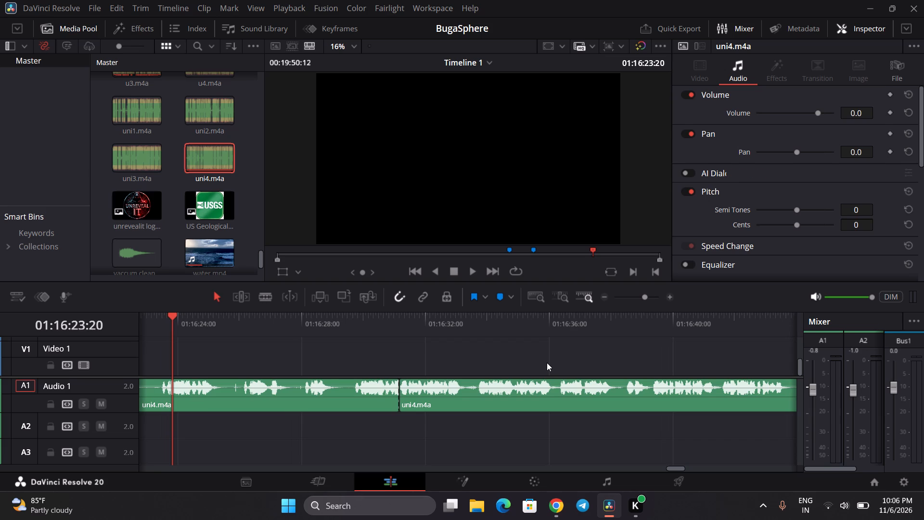
pyautogui.hotkey('ctrl', 'z')
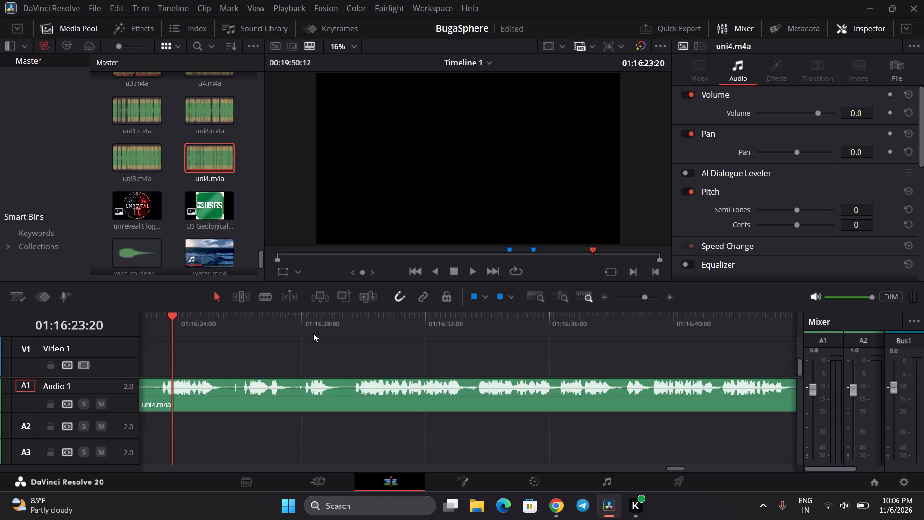
# Split uni4.m4a on Audio 1 at about 01:16:29:15 and delete the opening segment before the cut.
pyautogui.click(272, 298)
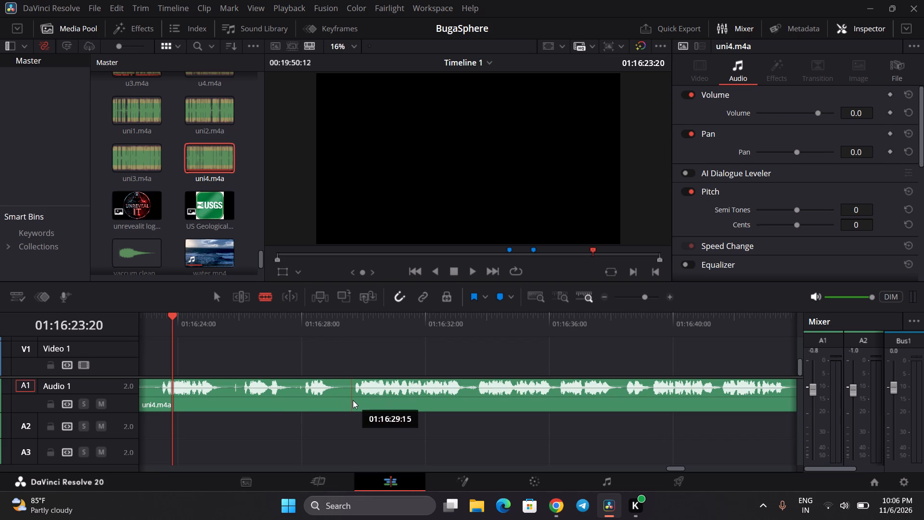
pyautogui.click(353, 400)
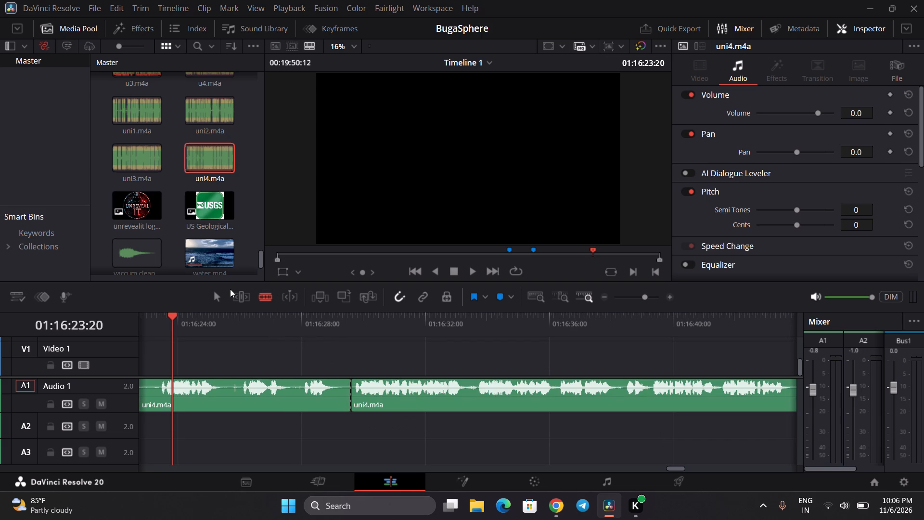
pyautogui.click(215, 290)
pyautogui.hscroll(1, 257, 339)
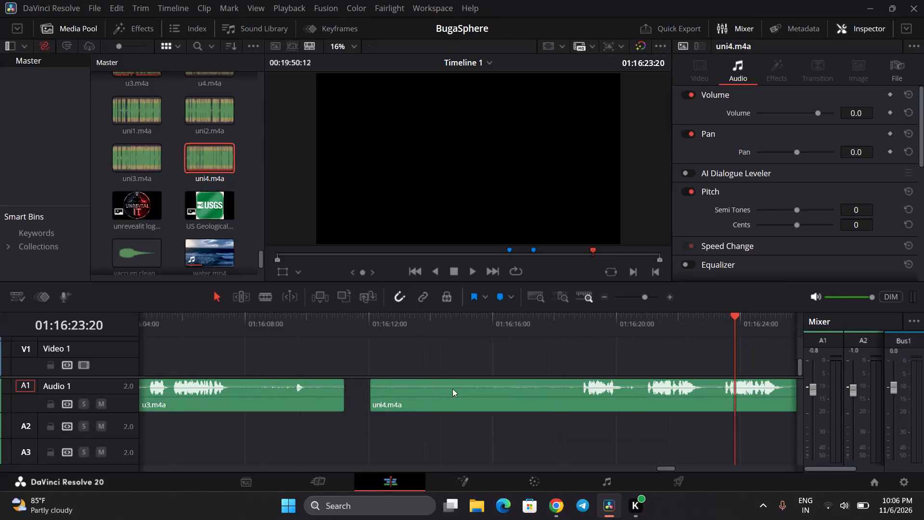
pyautogui.click(455, 399)
pyautogui.press('BackSpace')
pyautogui.hscroll(-1, 455, 399)
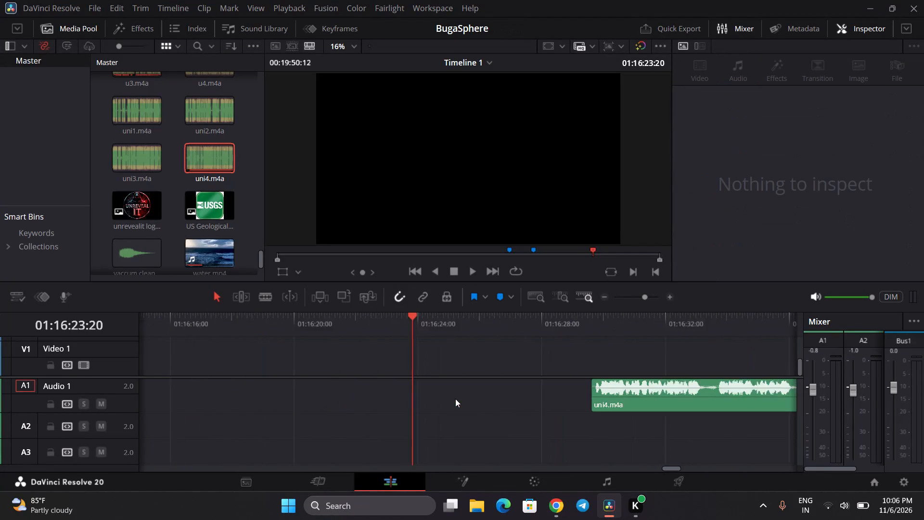
# Play the remaining uni4.m4a narration, cut out the short pause at about 01:16:33:10 on Audio 1 and close the gap.
pyautogui.hscroll(-1, 455, 399)
pyautogui.click(335, 328)
pyautogui.press('space')
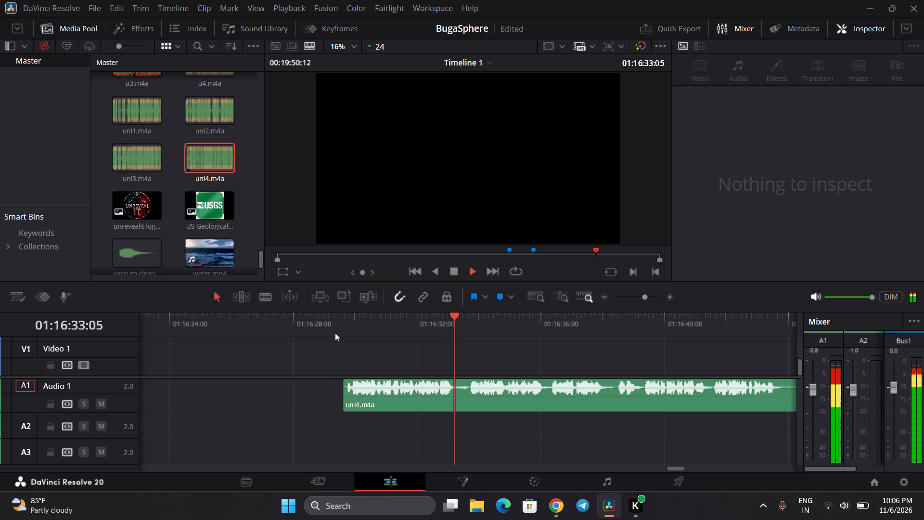
pyautogui.press('space')
pyautogui.click(261, 294)
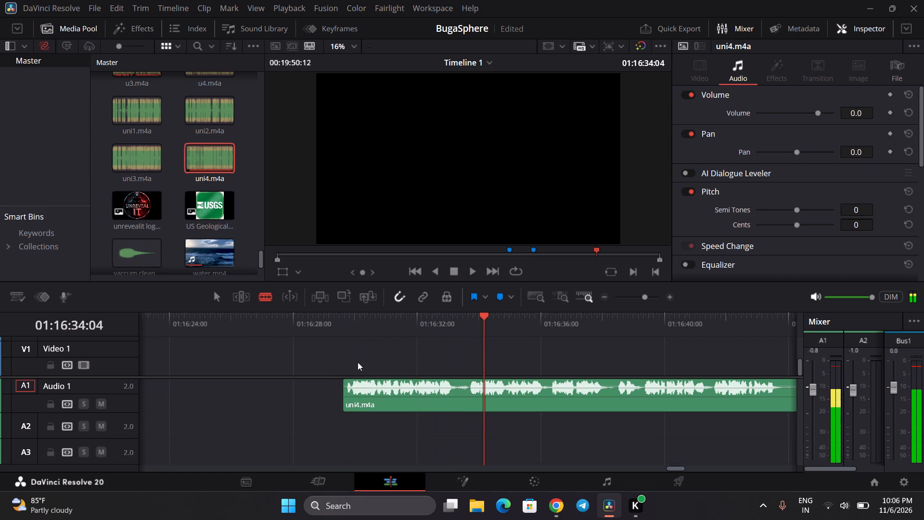
pyautogui.click(460, 400)
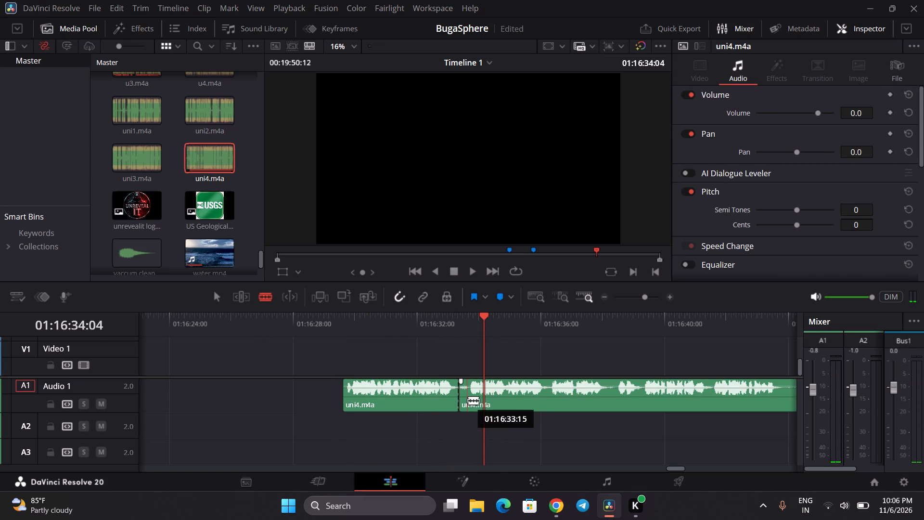
pyautogui.click(466, 400)
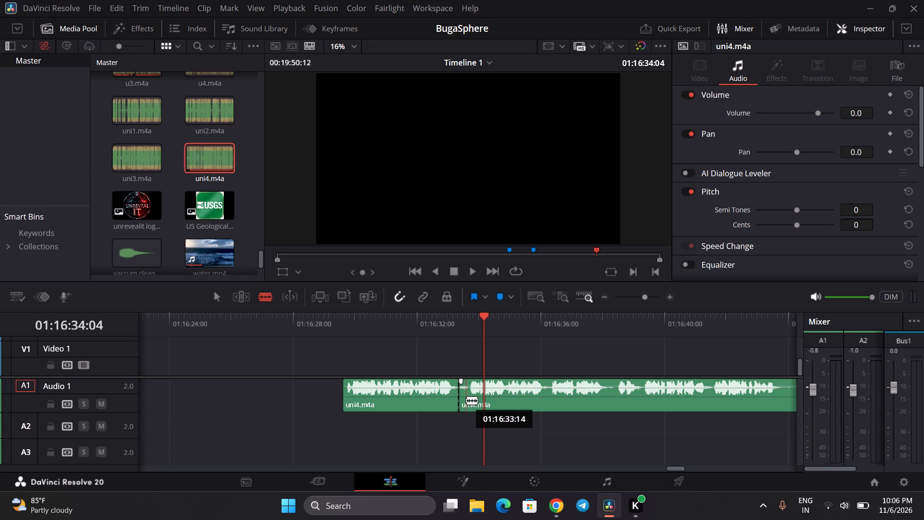
pyautogui.click(218, 303)
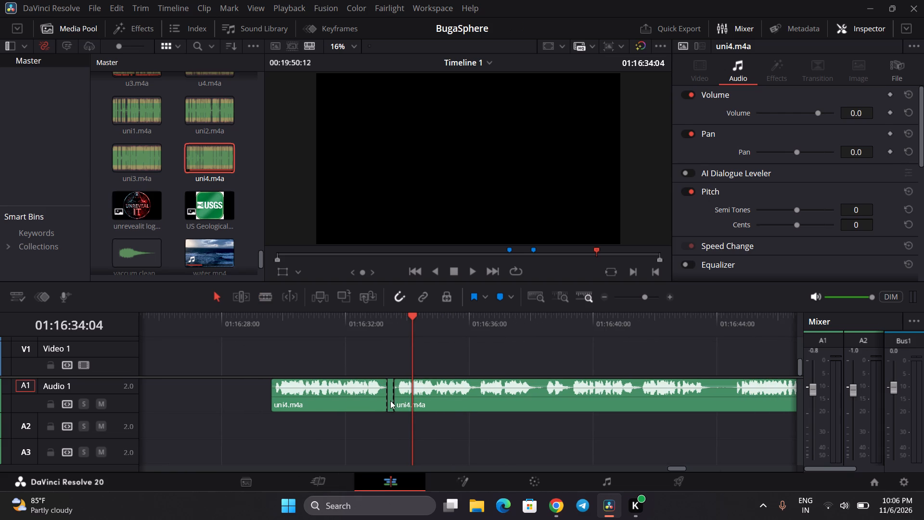
pyautogui.click(390, 401)
pyautogui.press('BackSpace')
pyautogui.click(390, 401)
pyautogui.press('BackSpace')
# Play the narration across the new join at about 01:16:33:08, and play again from about 01:16:35.
pyautogui.click(386, 332)
pyautogui.press('space')
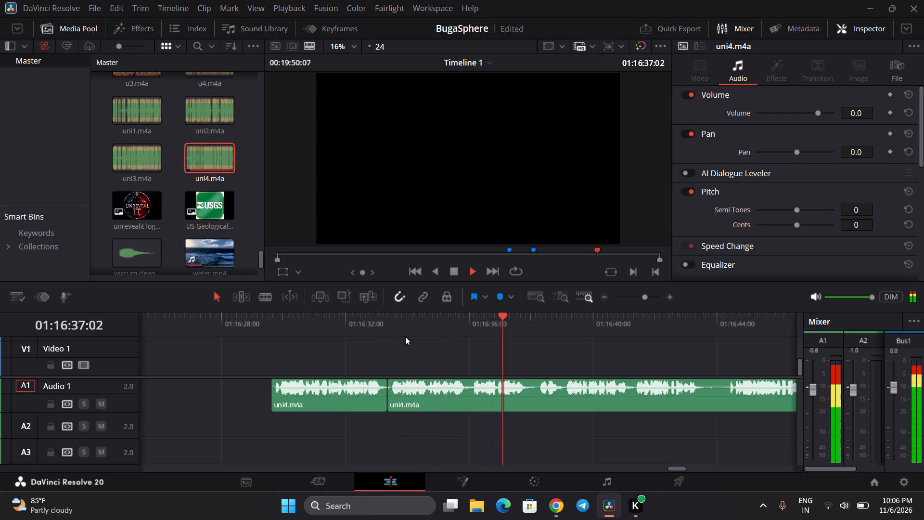
pyautogui.press('space')
pyautogui.click(435, 325)
pyautogui.press('space')
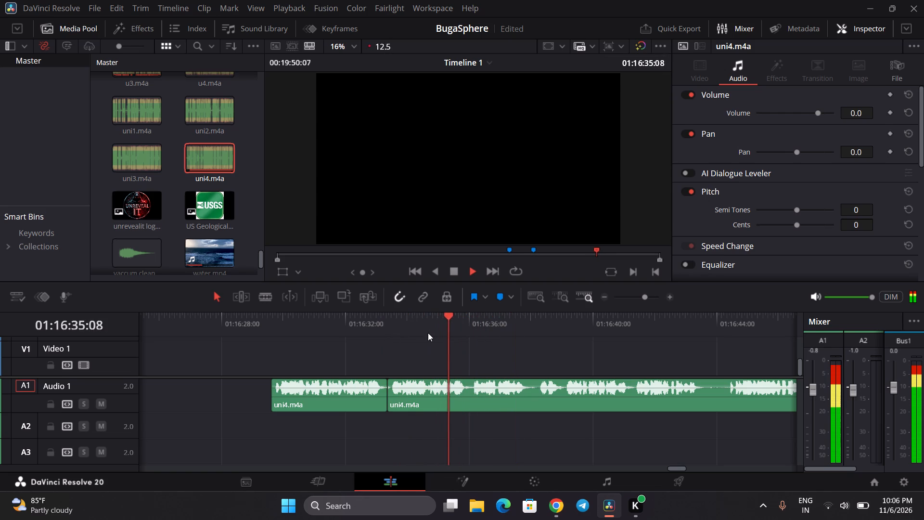
pyautogui.press('space')
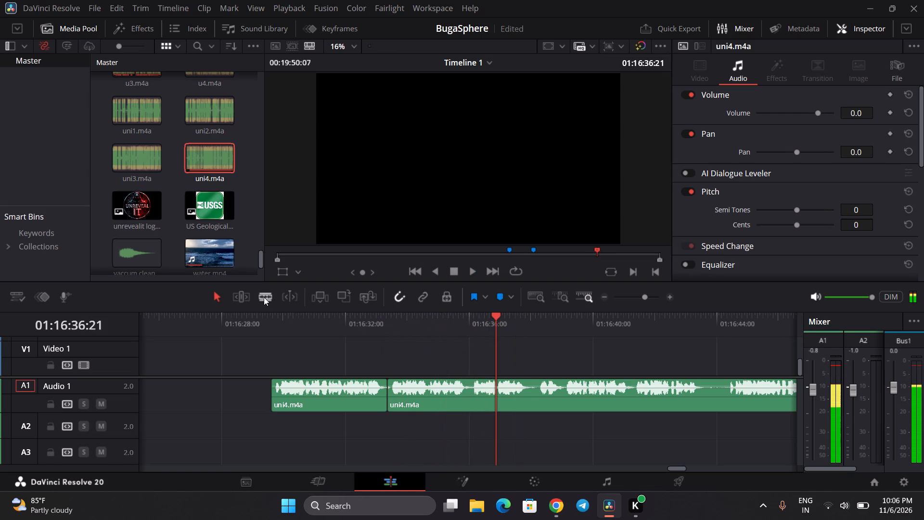
# Cut out the short pause between about 01:16:37:23 and 01:16:38:04 in uni4.m4a on Audio 1 and close the gap.
pyautogui.click(264, 297)
pyautogui.press('space')
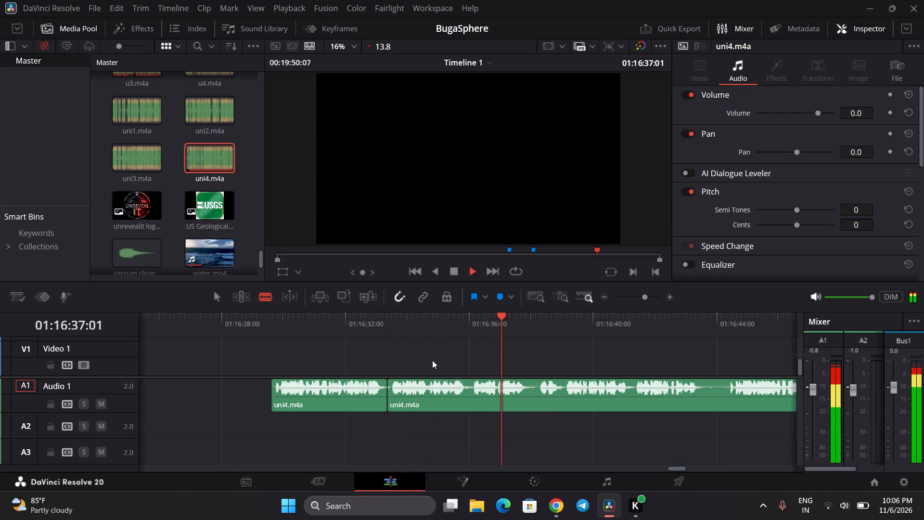
pyautogui.press('space')
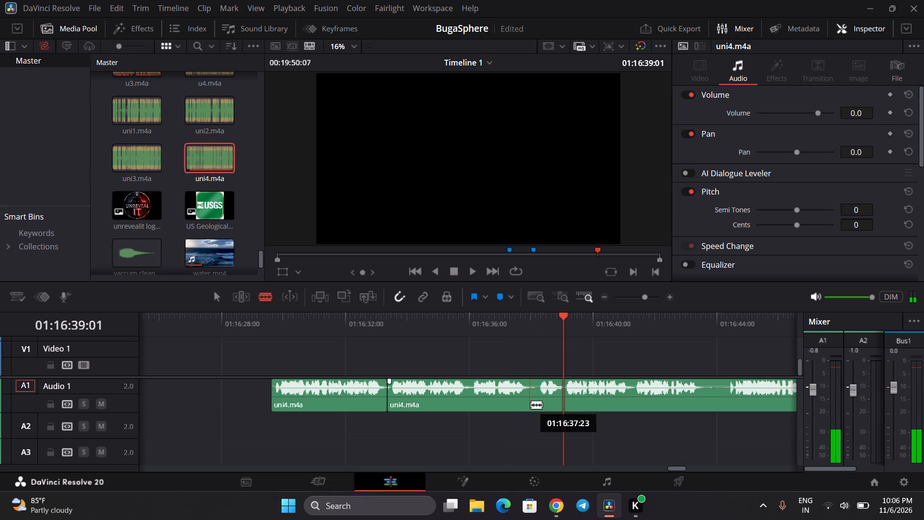
pyautogui.click(532, 404)
pyautogui.click(537, 405)
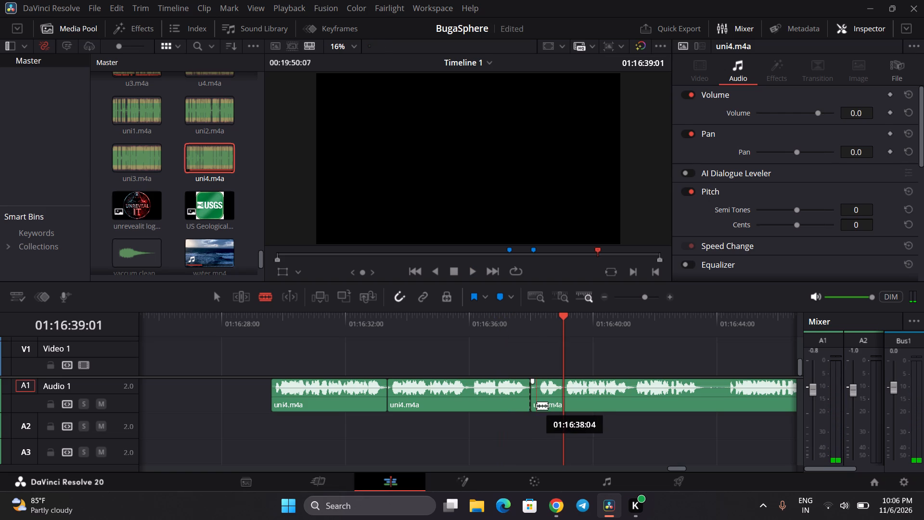
pyautogui.hotkey('ctrl', 'z')
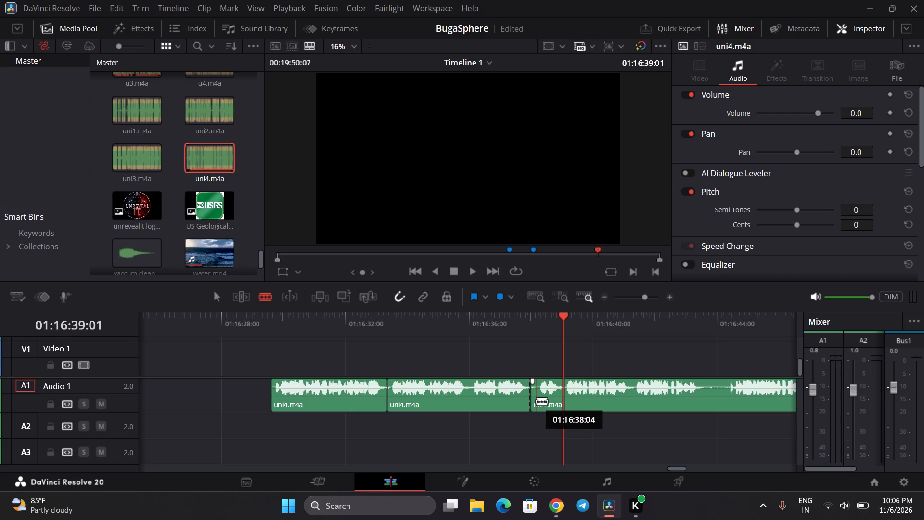
pyautogui.click(536, 401)
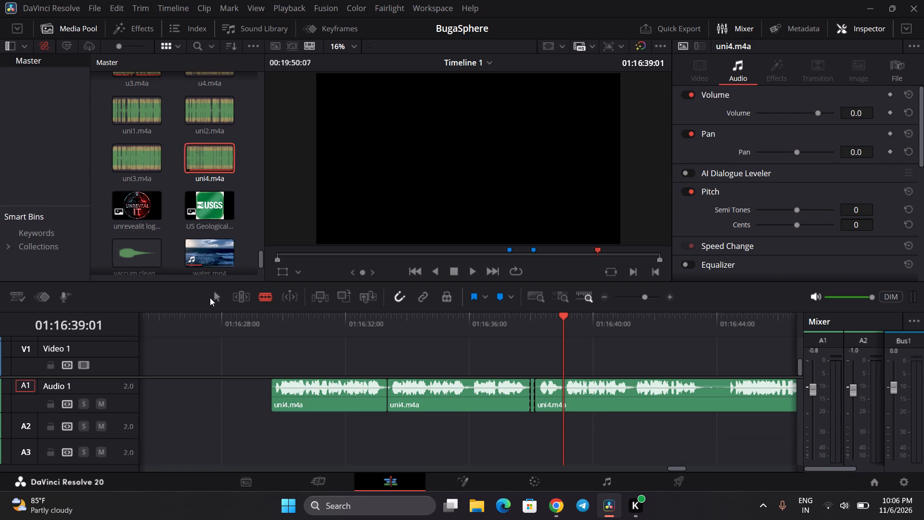
pyautogui.click(216, 297)
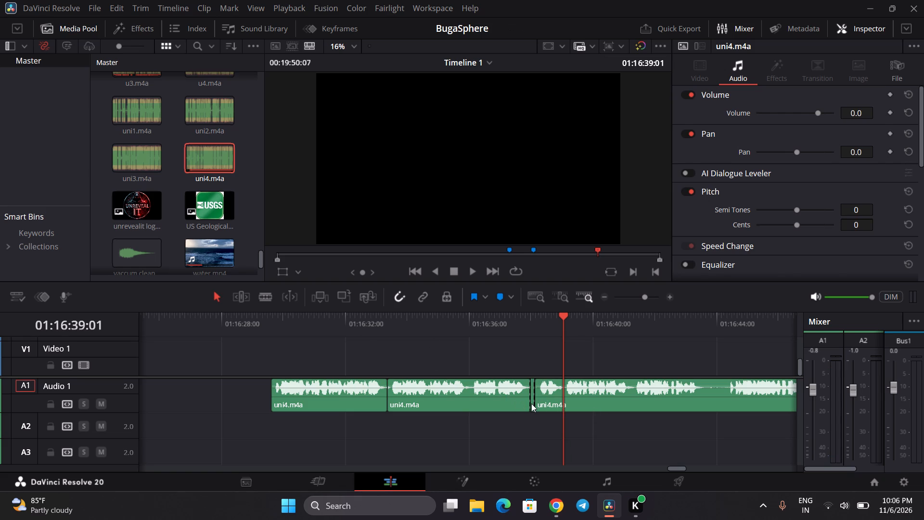
pyautogui.click(531, 403)
pyautogui.press('BackSpace')
pyautogui.click(531, 403)
pyautogui.press('BackSpace')
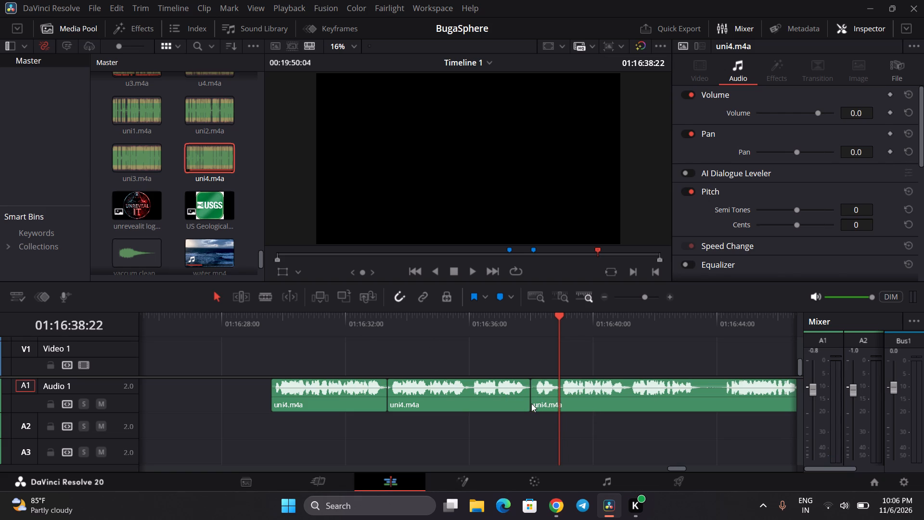
# Play on from about 01:16:37 and split uni4.m4a on both sides of the brief pause at about 01:16:41:05.
pyautogui.click(506, 324)
pyautogui.press('space')
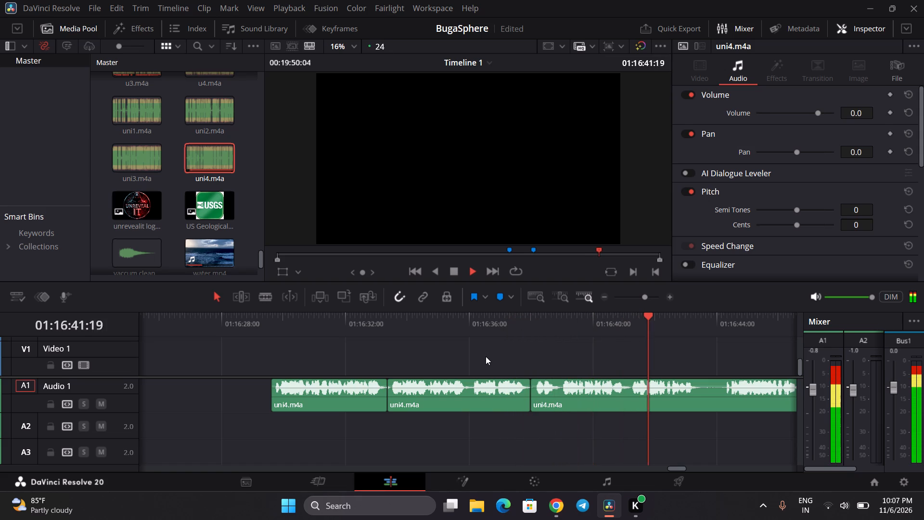
pyautogui.press('space')
pyautogui.click(268, 299)
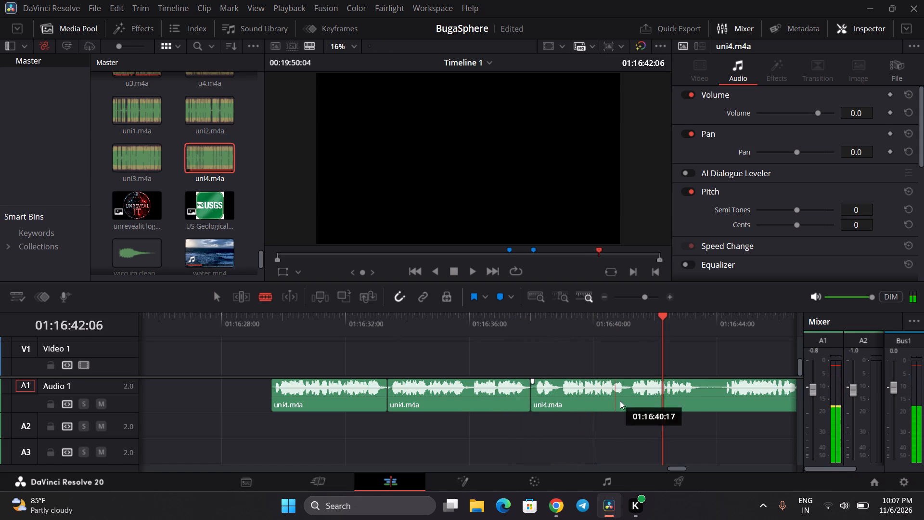
pyautogui.click(630, 403)
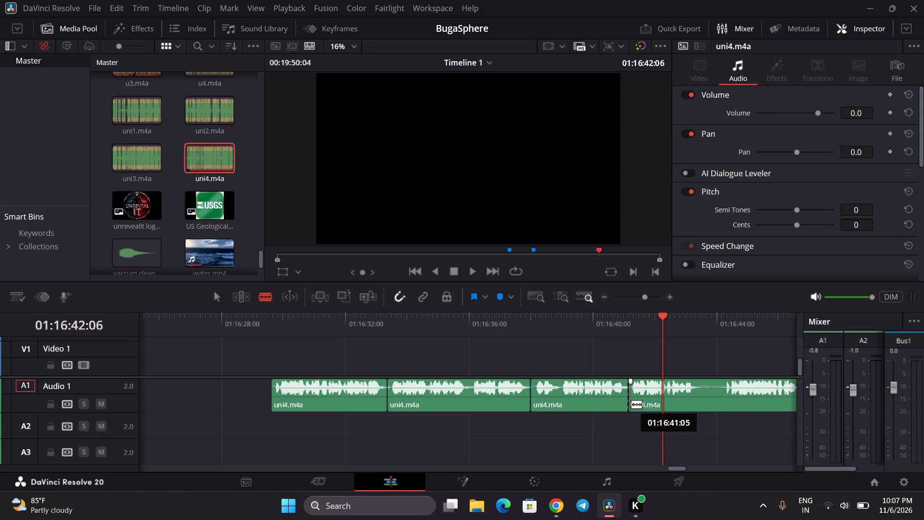
pyautogui.click(632, 404)
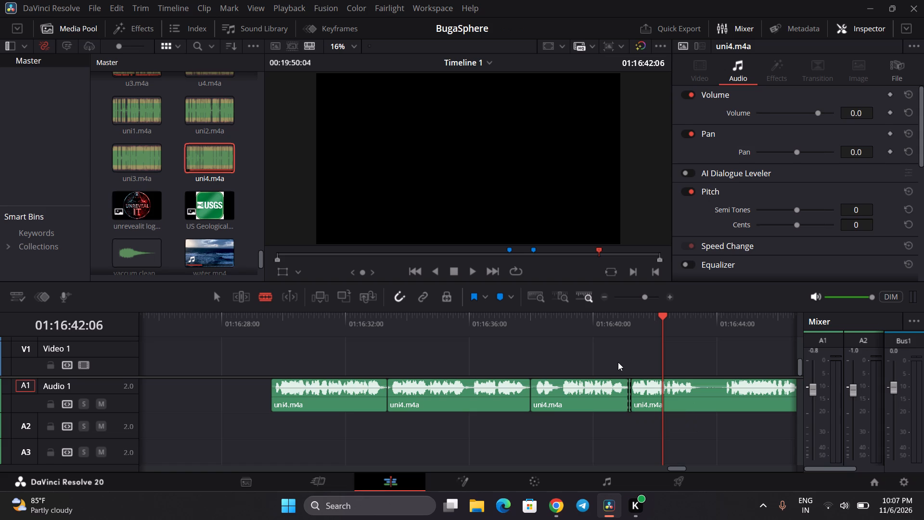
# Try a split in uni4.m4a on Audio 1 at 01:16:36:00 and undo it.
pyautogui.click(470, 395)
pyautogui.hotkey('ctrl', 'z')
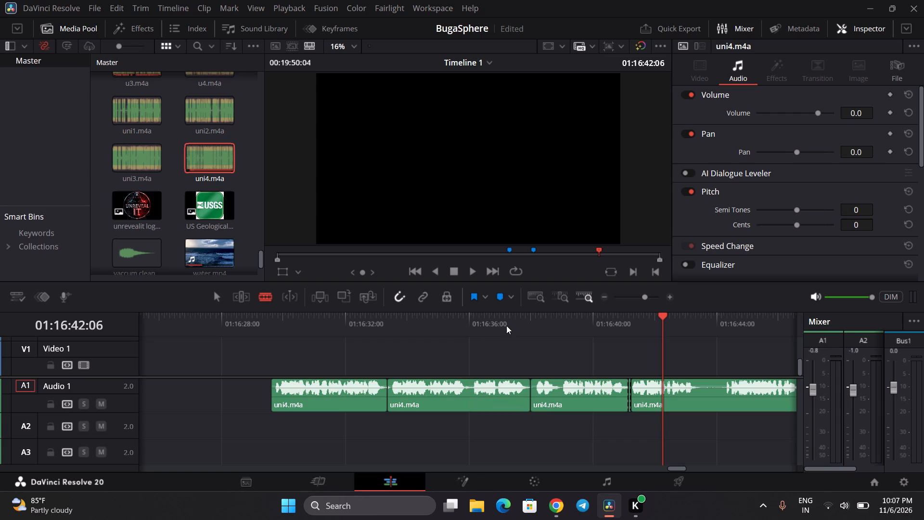
# Play the narration from about 01:16:37 and split uni4.m4a around the pause from about 01:16:43:15 to 01:16:44:00.
pyautogui.click(511, 324)
pyautogui.press('space')
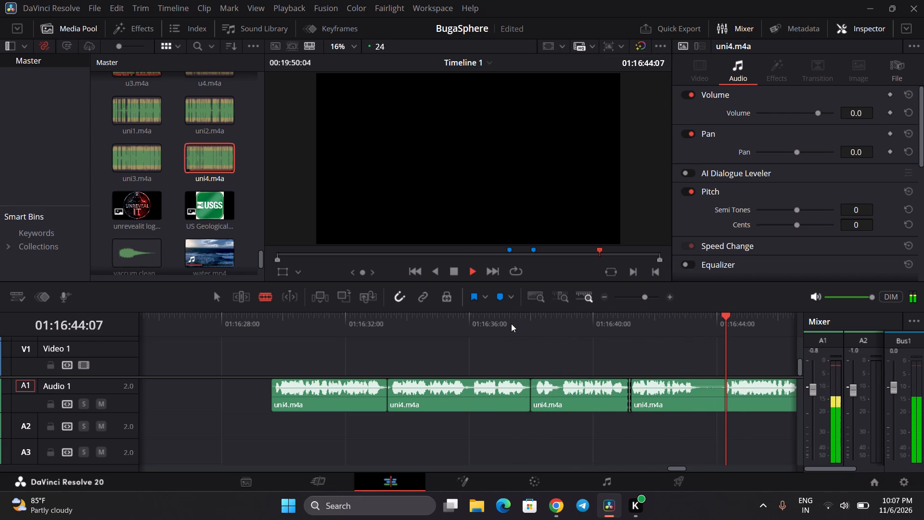
pyautogui.press('space')
pyautogui.hscroll(-1, 511, 324)
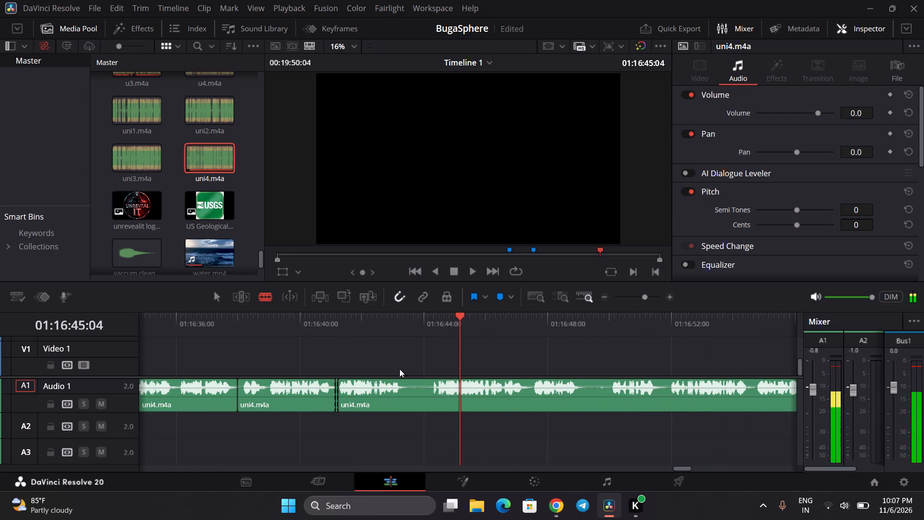
pyautogui.click(413, 406)
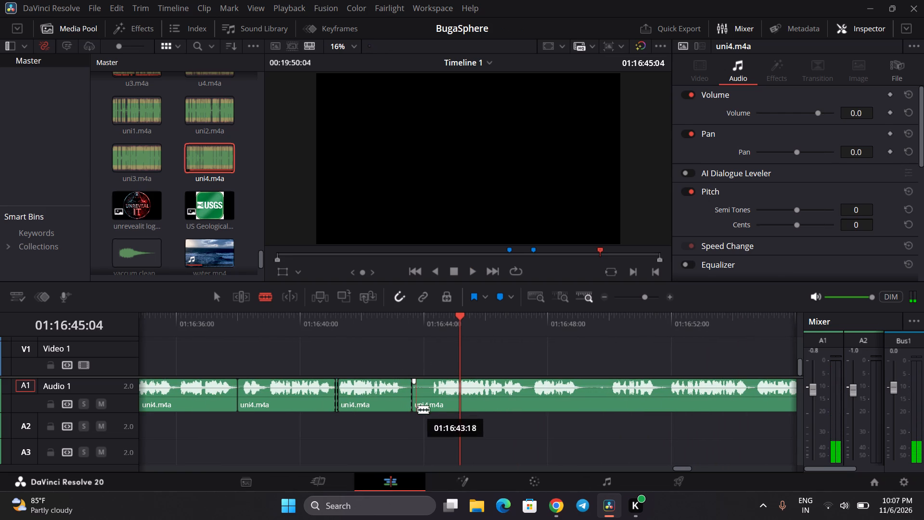
pyautogui.click(424, 412)
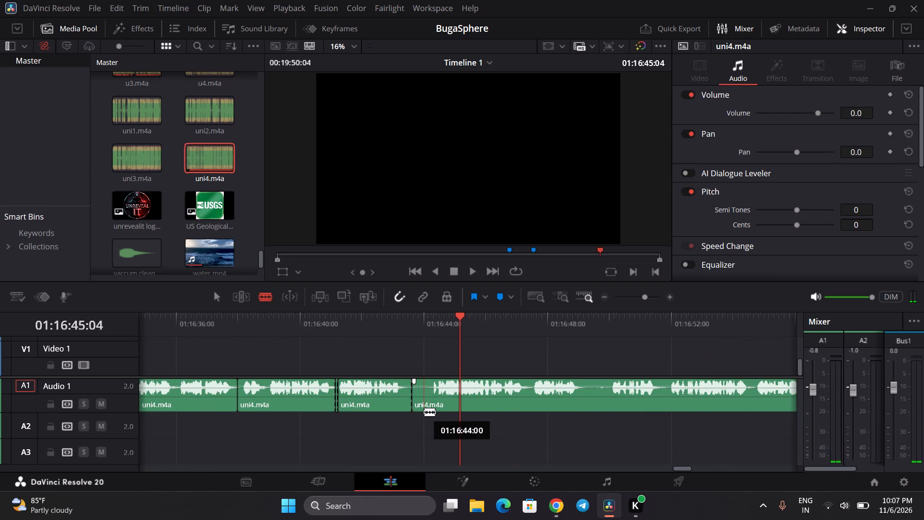
# Play the narration from about 01:16:45 and split uni4.m4a on both sides of the brief pause at about 01:16:47:10.
pyautogui.press('space')
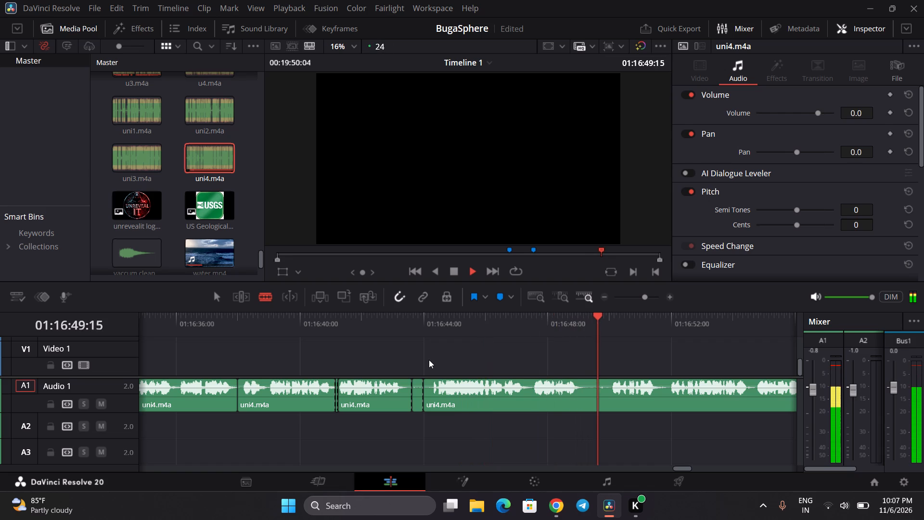
pyautogui.press('space')
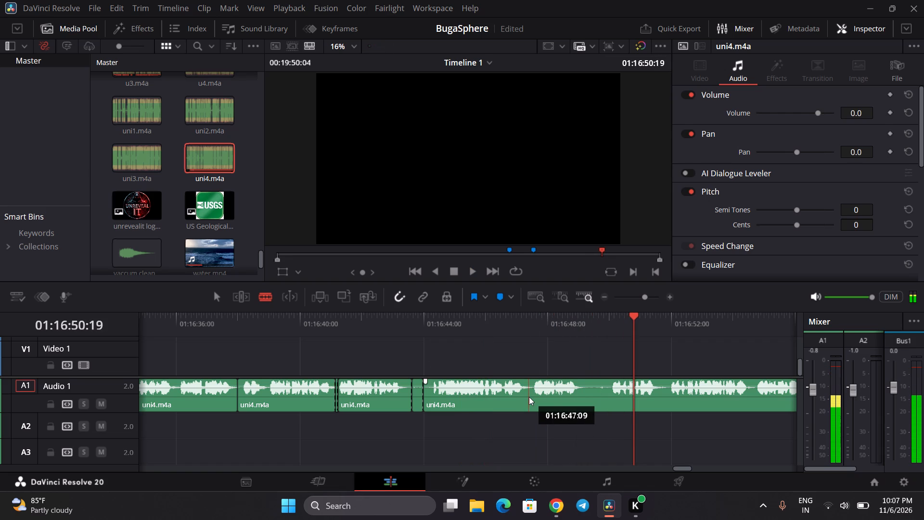
pyautogui.click(529, 397)
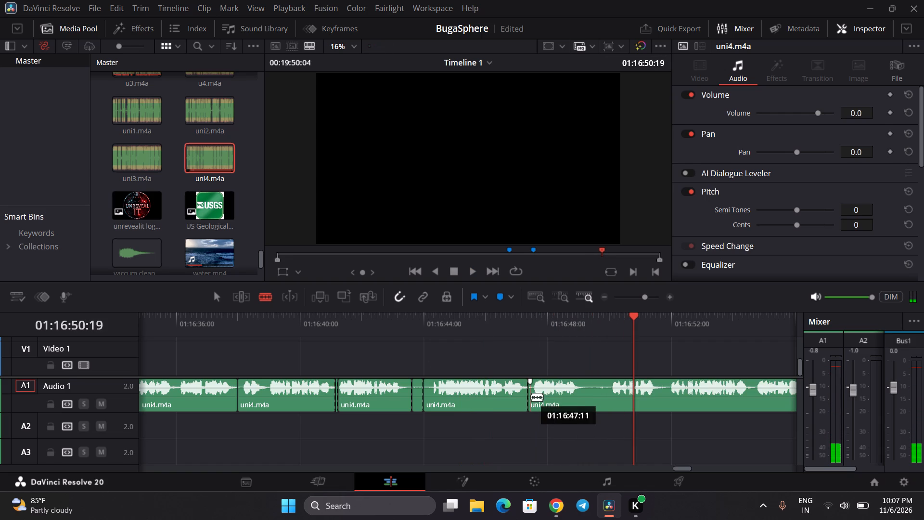
pyautogui.click(531, 396)
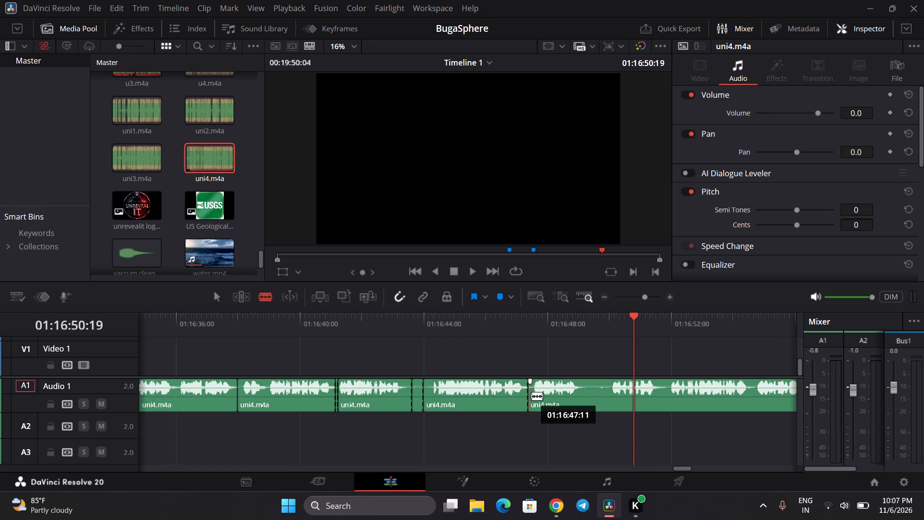
# Play on from about 01:16:48:14 and split uni4.m4a on Audio 1 at about 01:16:49:07 and 01:16:51:19.
pyautogui.hscroll(-1, 528, 373)
pyautogui.click(512, 323)
pyautogui.press('space')
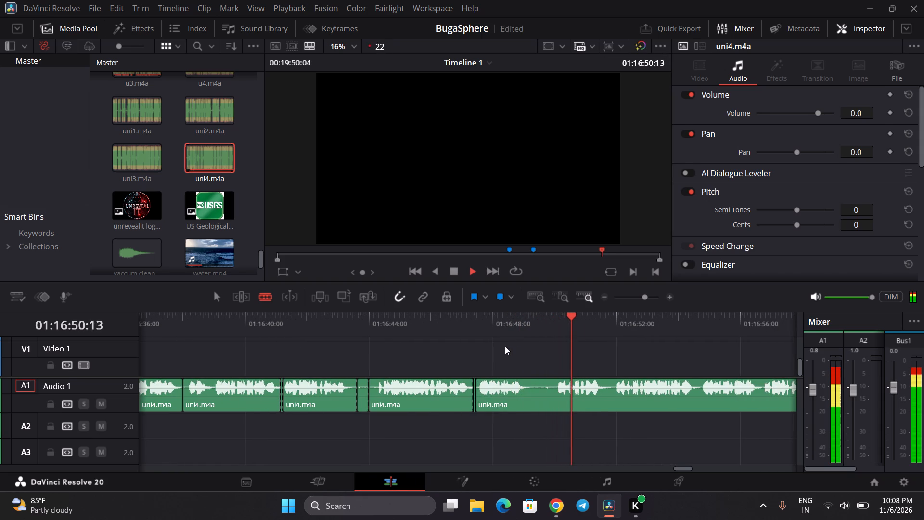
pyautogui.press('space')
pyautogui.click(533, 398)
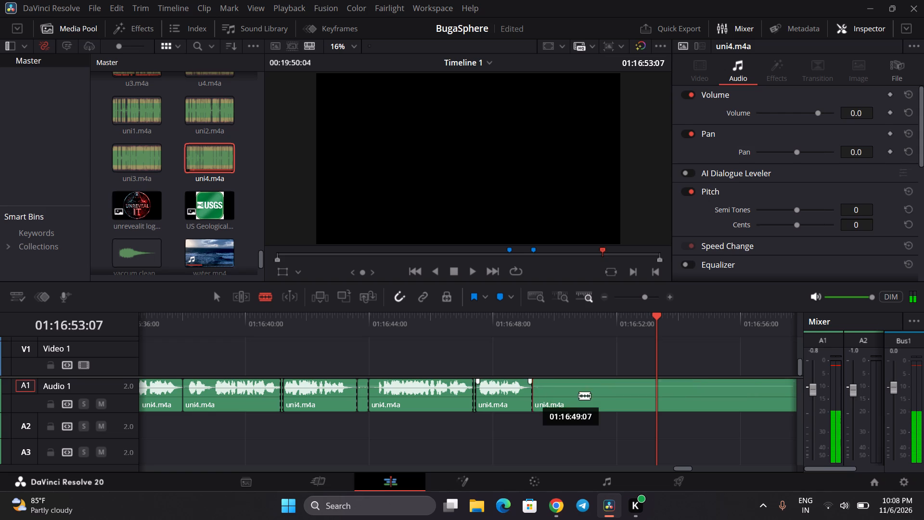
pyautogui.click(611, 403)
# Replay the narration from about 01:16:52 and split uni4.m4a on both sides of the brief pause at about 01:16:54:14.
pyautogui.hscroll(-1, 611, 403)
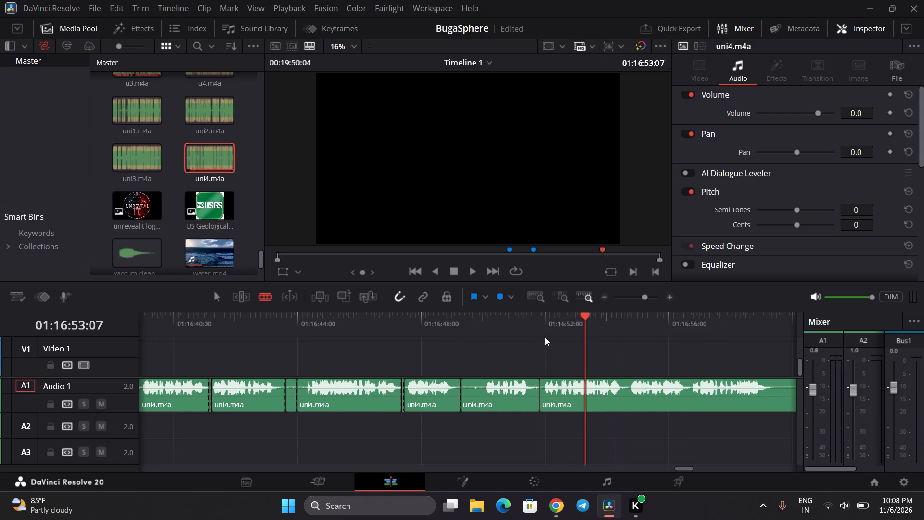
pyautogui.click(543, 329)
pyautogui.press('space')
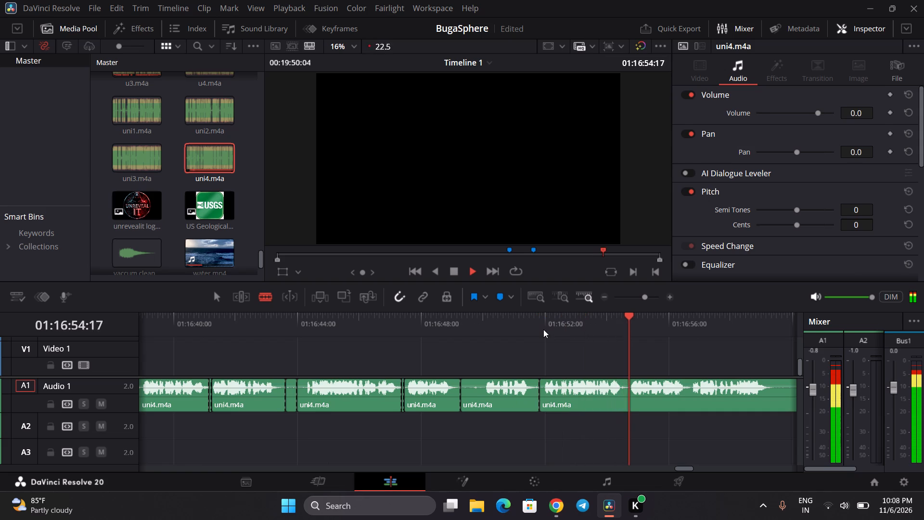
pyautogui.press('space')
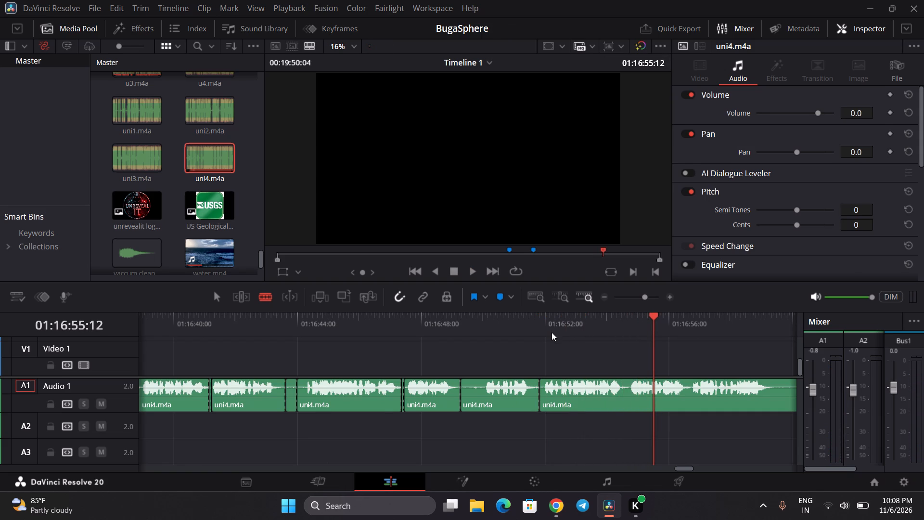
pyautogui.hscroll(-1, 551, 333)
pyautogui.click(404, 319)
pyautogui.press('space')
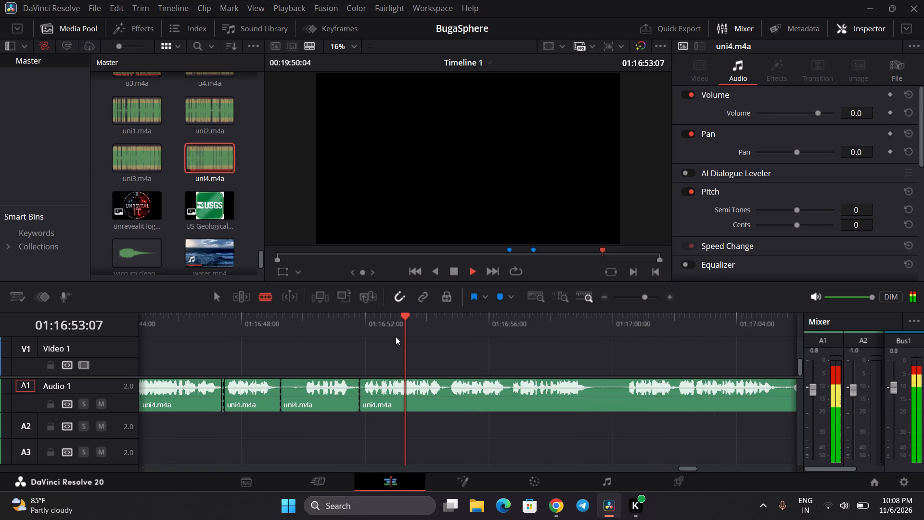
pyautogui.press('space')
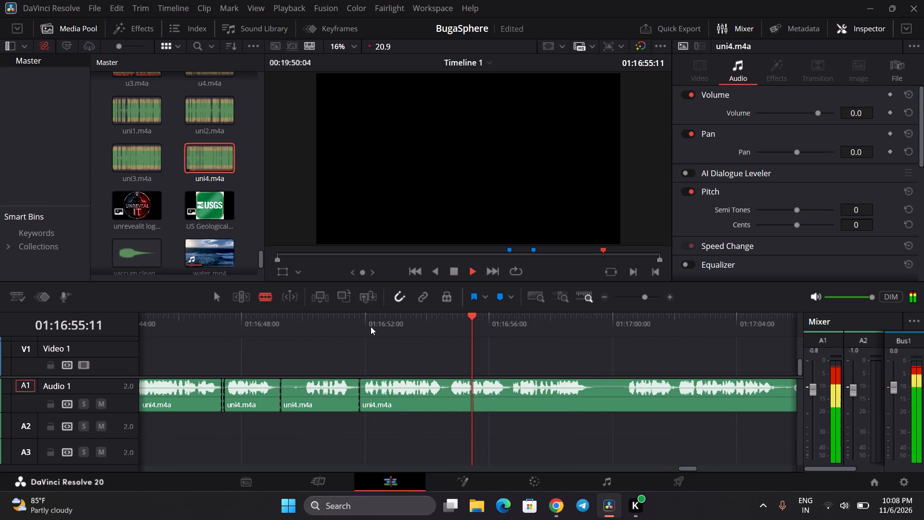
pyautogui.click(371, 326)
pyautogui.press('space')
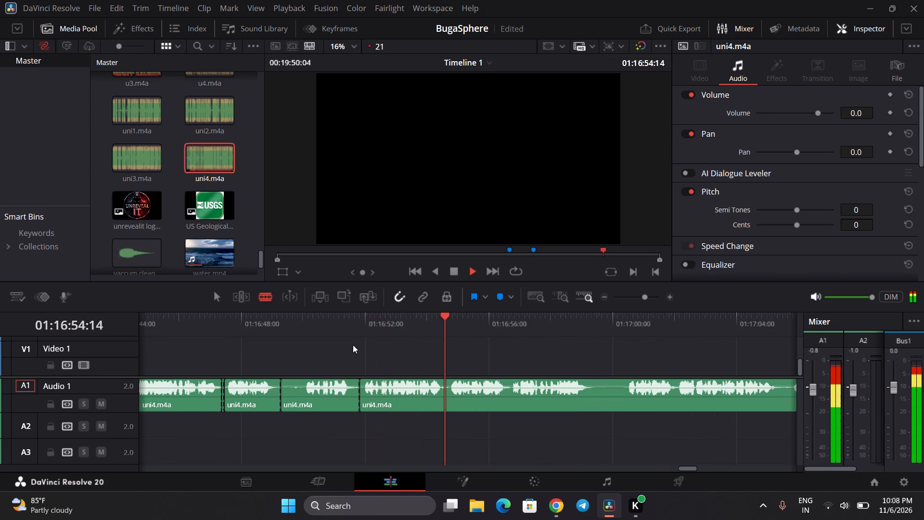
pyautogui.press('space')
pyautogui.click(443, 401)
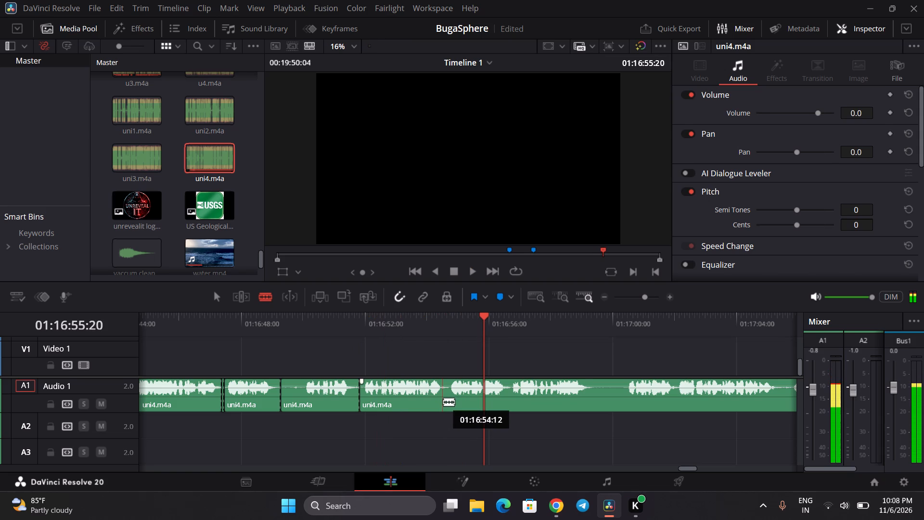
pyautogui.hotkey('ctrl', 'z')
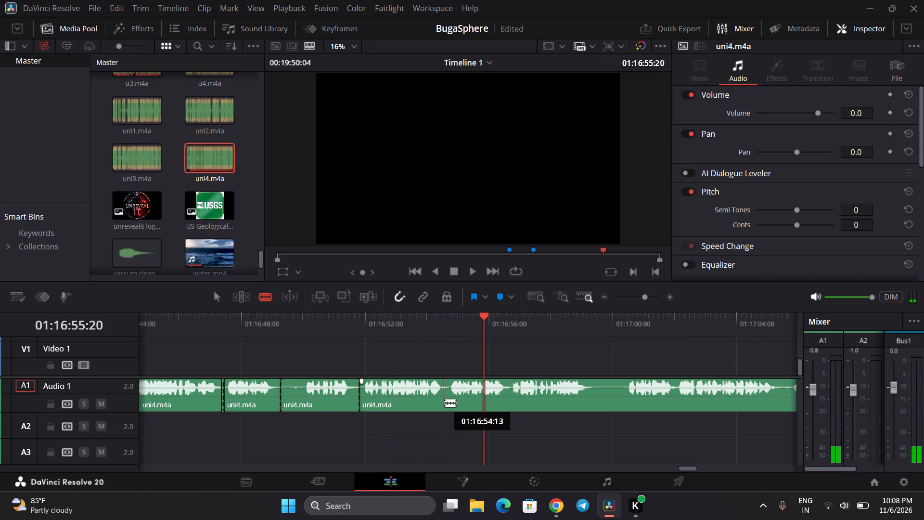
pyautogui.click(445, 403)
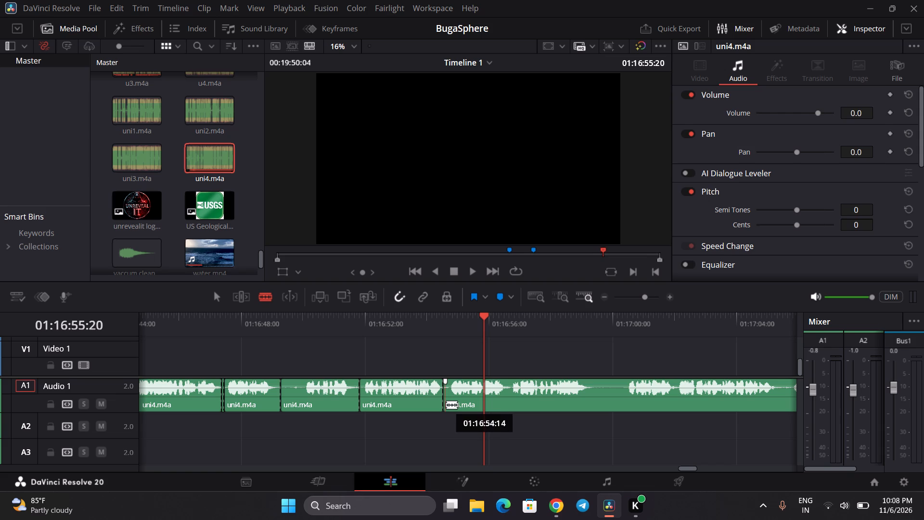
pyautogui.click(447, 404)
# Play through about 01:16:57, turn off snapping and split uni4.m4a on both sides of the brief pause at about 01:16:56:16.
pyautogui.press('space')
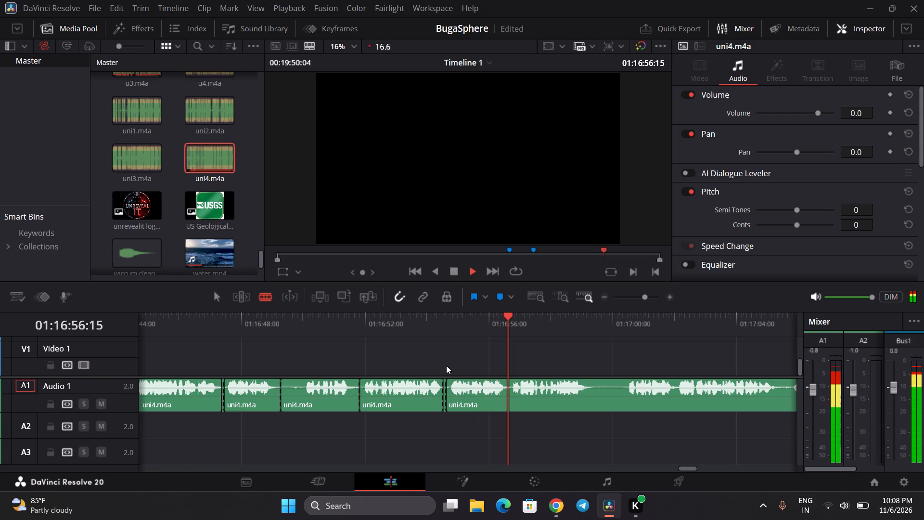
pyautogui.press('space')
pyautogui.click(478, 330)
pyautogui.press('space')
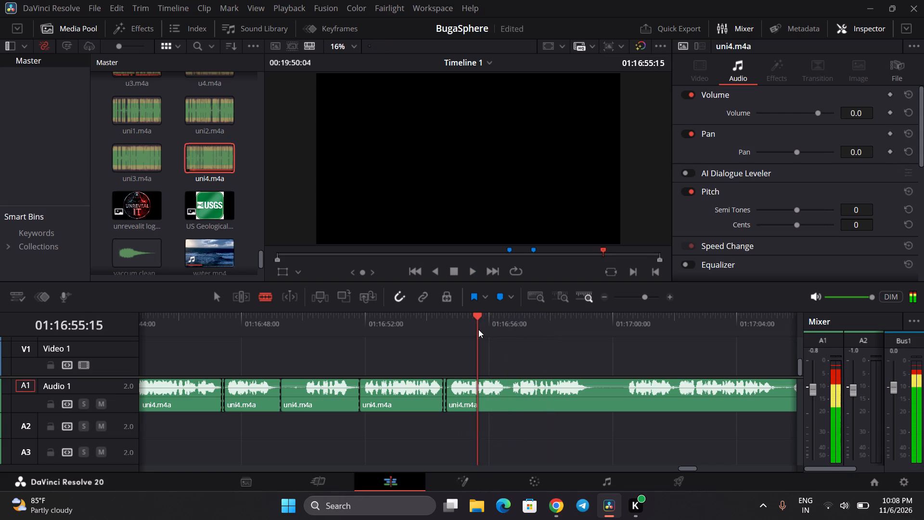
pyautogui.press('space')
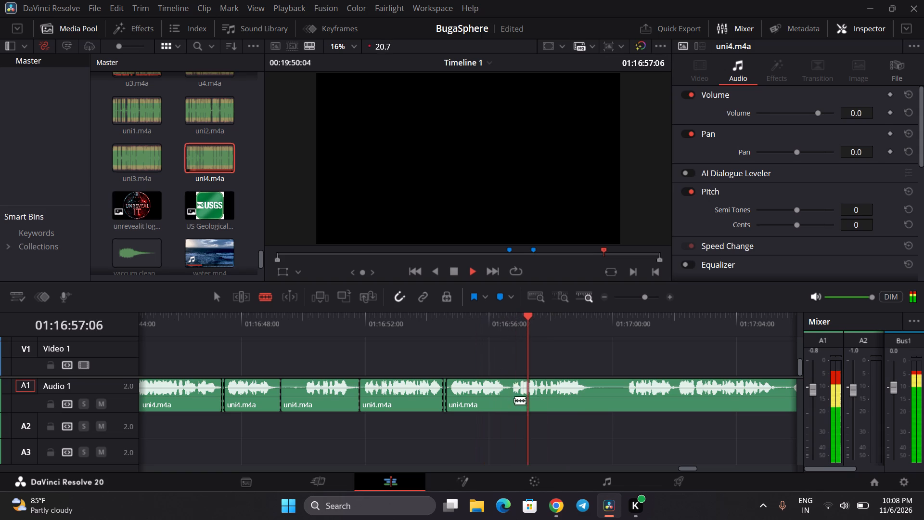
pyautogui.click(509, 402)
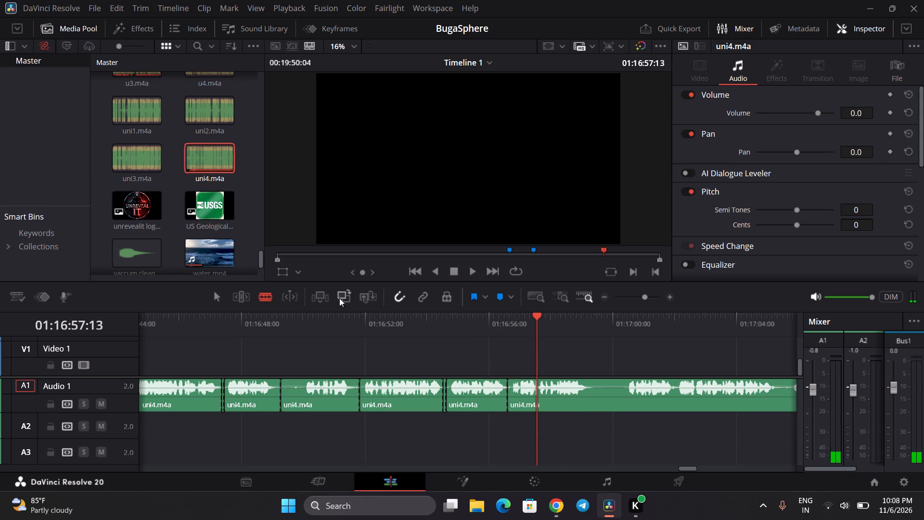
pyautogui.click(397, 300)
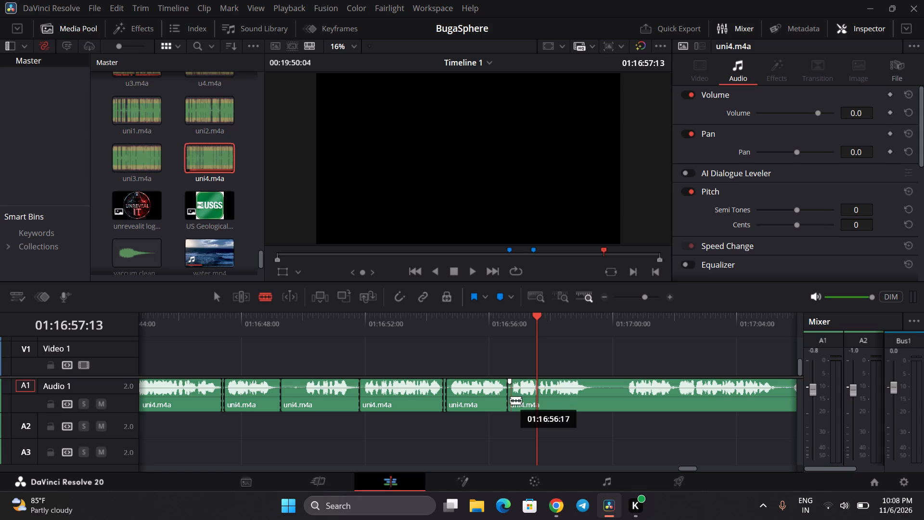
pyautogui.click(510, 400)
# Play on to about 01:17:02 and split uni4.m4a around the pause from about 01:16:59:12 to 01:17:00:02.
pyautogui.press('space')
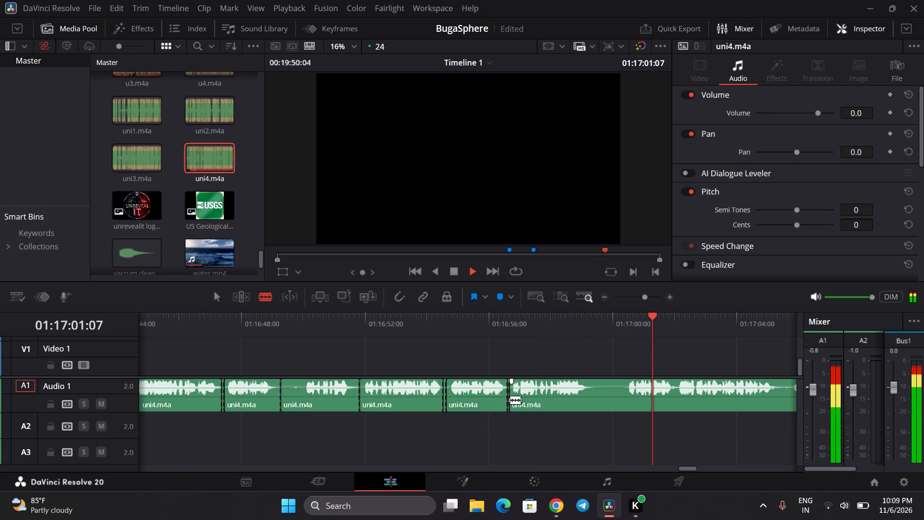
pyautogui.press('space')
pyautogui.hscroll(-1, 510, 400)
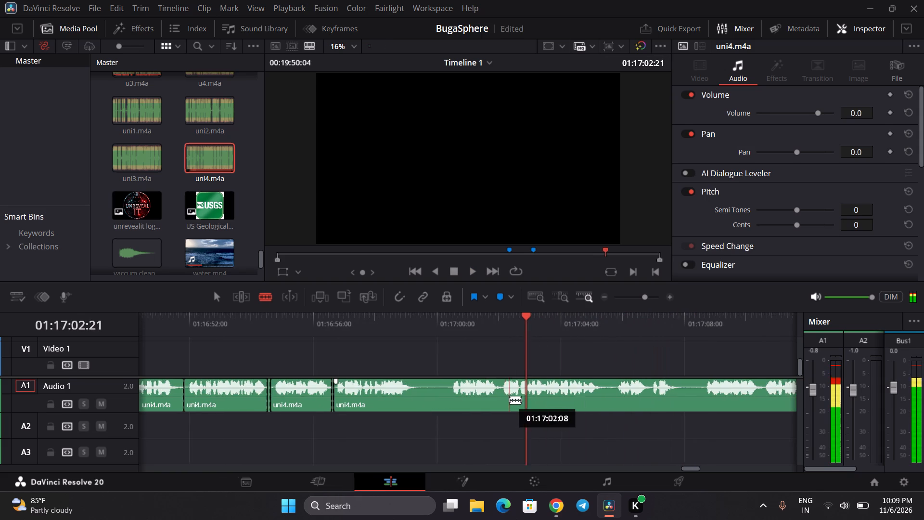
pyautogui.hscroll(-1, 510, 400)
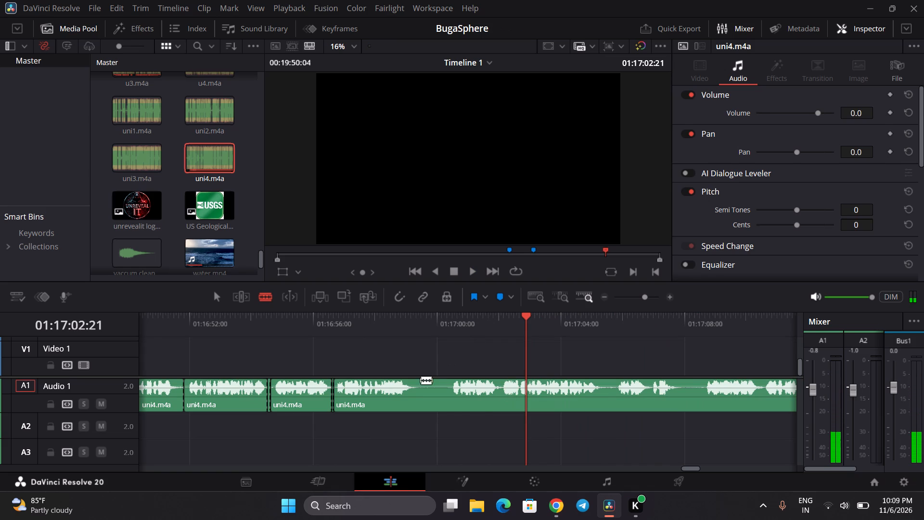
pyautogui.click(423, 404)
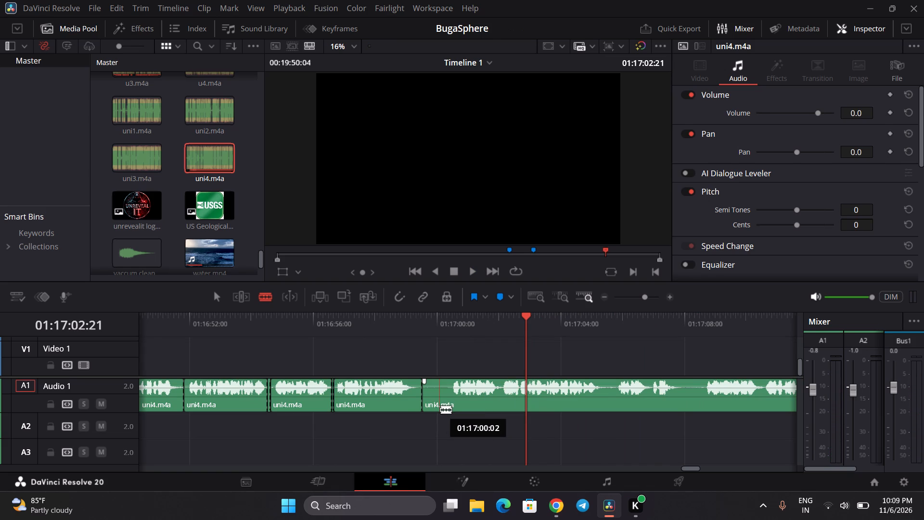
pyautogui.click(440, 409)
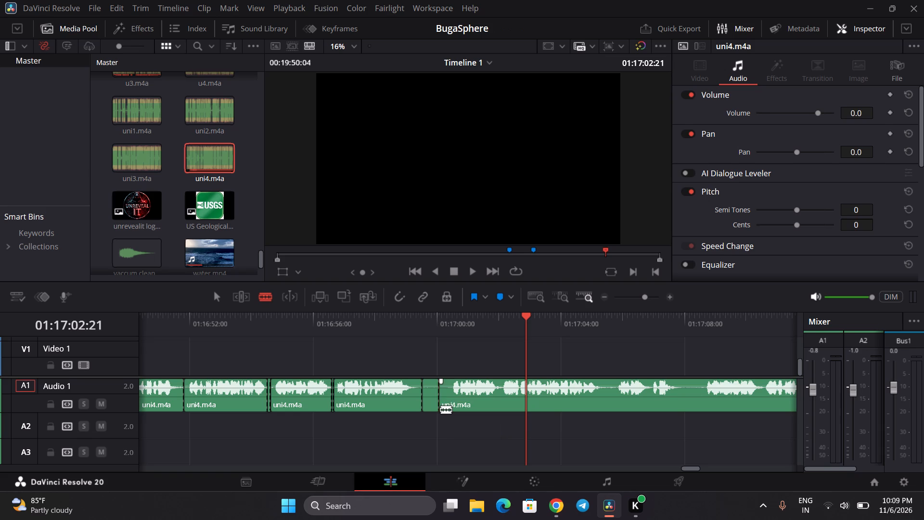
# Look through the timeline from the early nemo narration clips to the end of uni4.m4a on Audio 1.
pyautogui.hscroll(9, 440, 409)
pyautogui.hscroll(20, 414, 416)
pyautogui.hscroll(20, 414, 416)
pyautogui.hscroll(20, 414, 416)
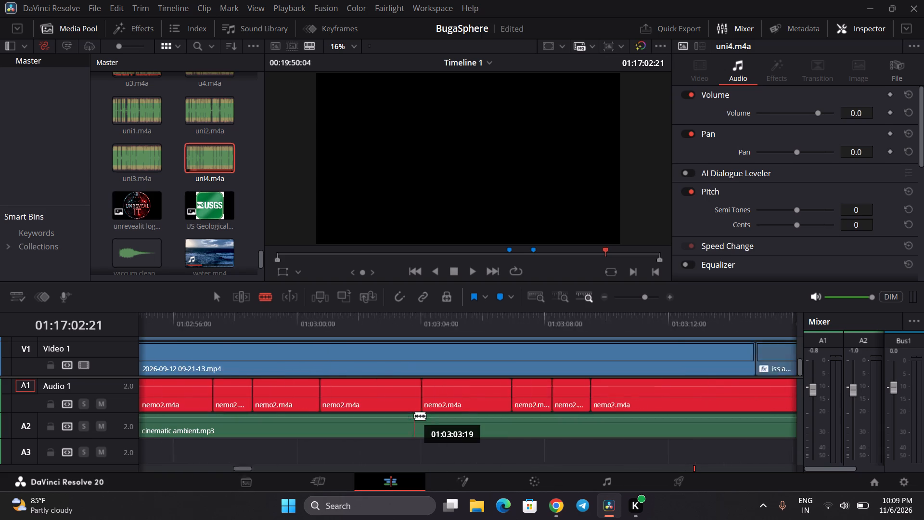
pyautogui.hscroll(20, 414, 416)
pyautogui.hscroll(18, 414, 416)
pyautogui.hscroll(-2, 414, 416)
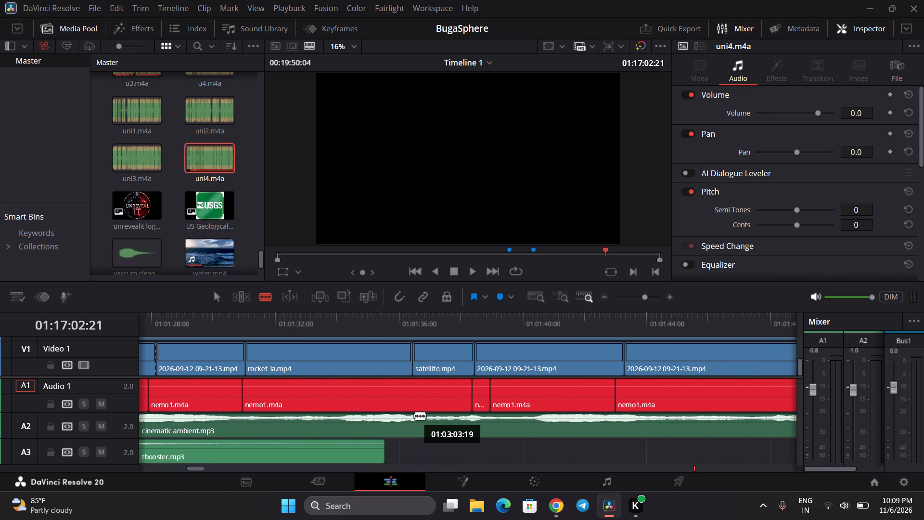
pyautogui.hscroll(-14, 414, 416)
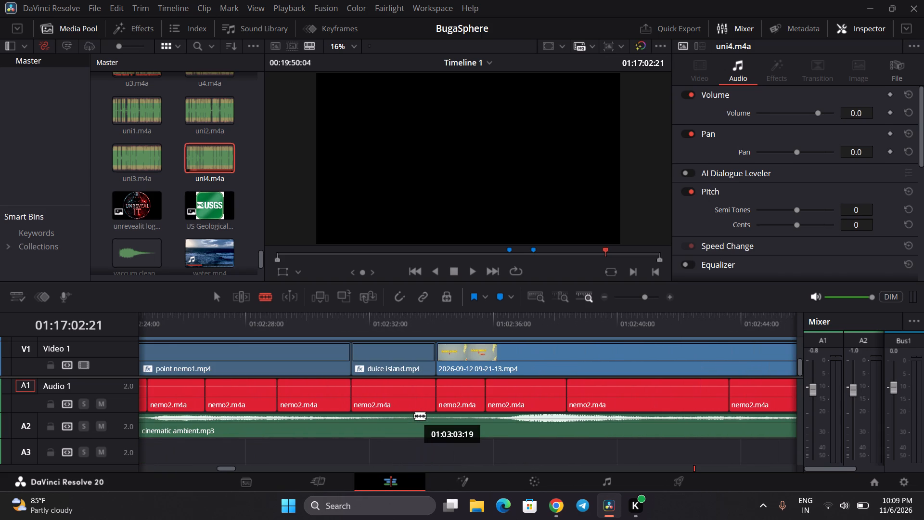
pyautogui.hscroll(-4, 414, 416)
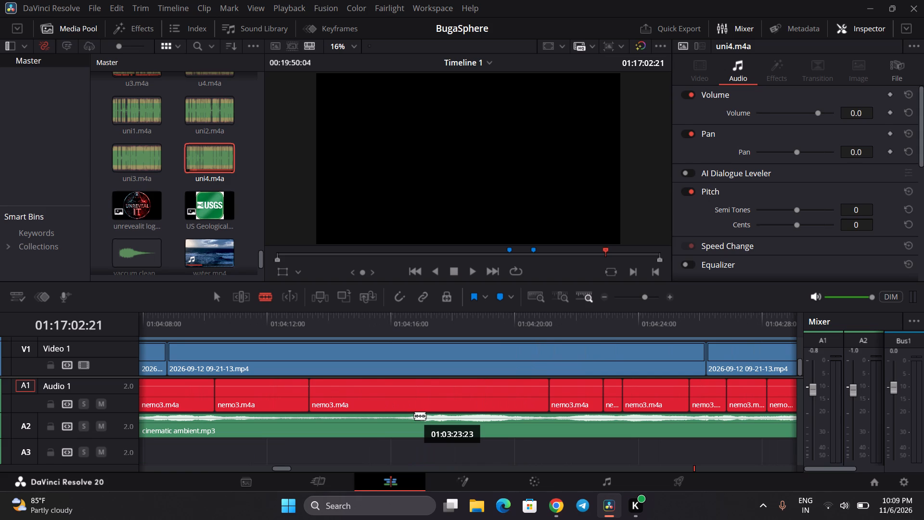
pyautogui.hscroll(-15, 414, 416)
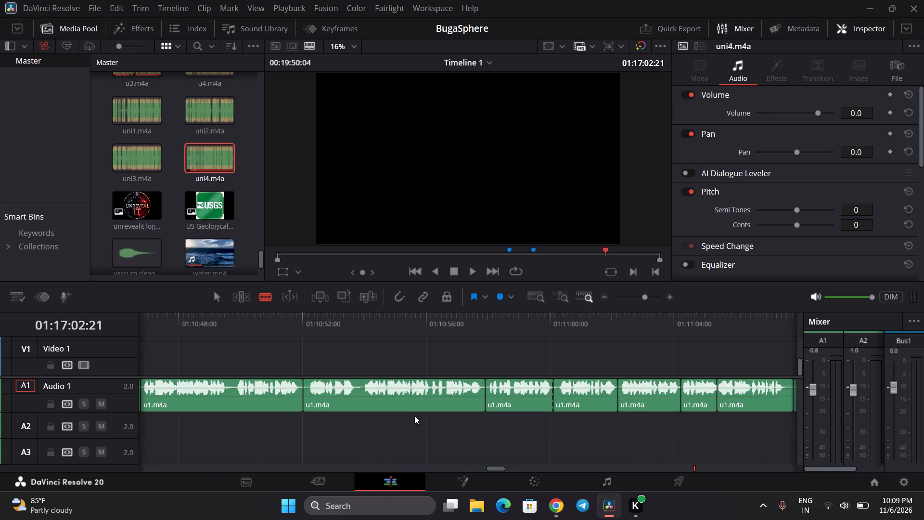
pyautogui.hscroll(-2, 414, 416)
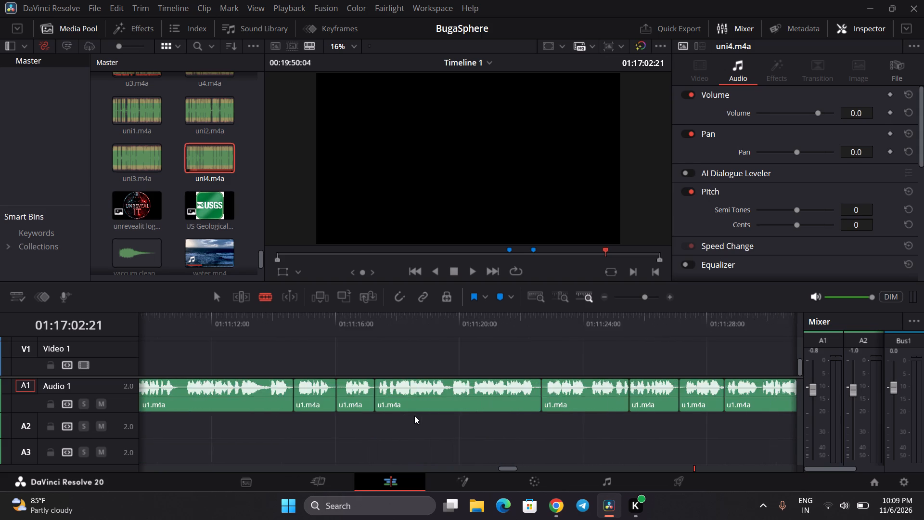
pyautogui.hscroll(-2, 414, 416)
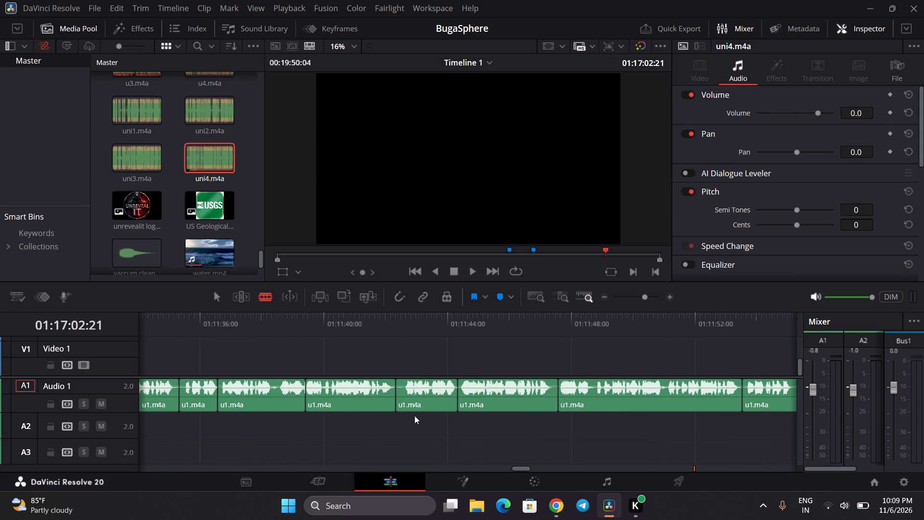
pyautogui.hscroll(-15, 414, 416)
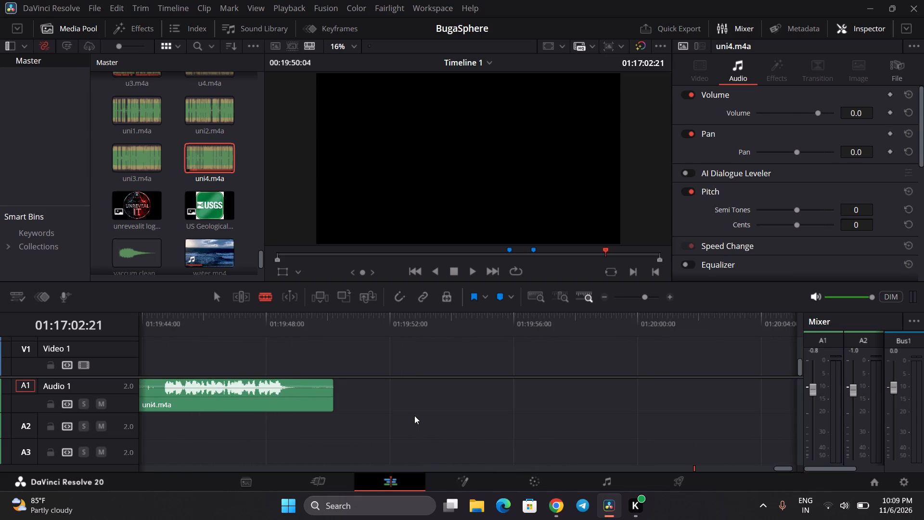
# Return to the latest uni4.m4a cuts and replay the narration from about 01:17:00:19 to 01:17:03, listening for the next pause.
pyautogui.hscroll(7, 414, 416)
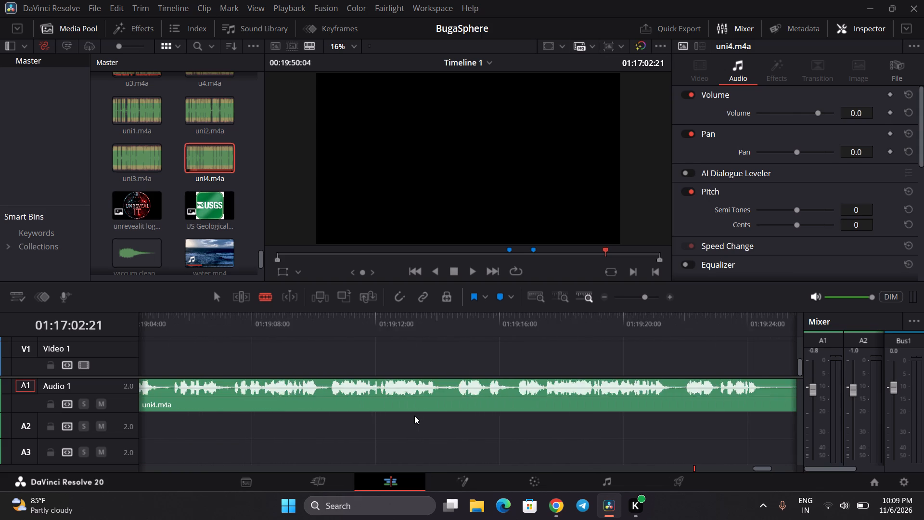
pyautogui.hscroll(5, 414, 416)
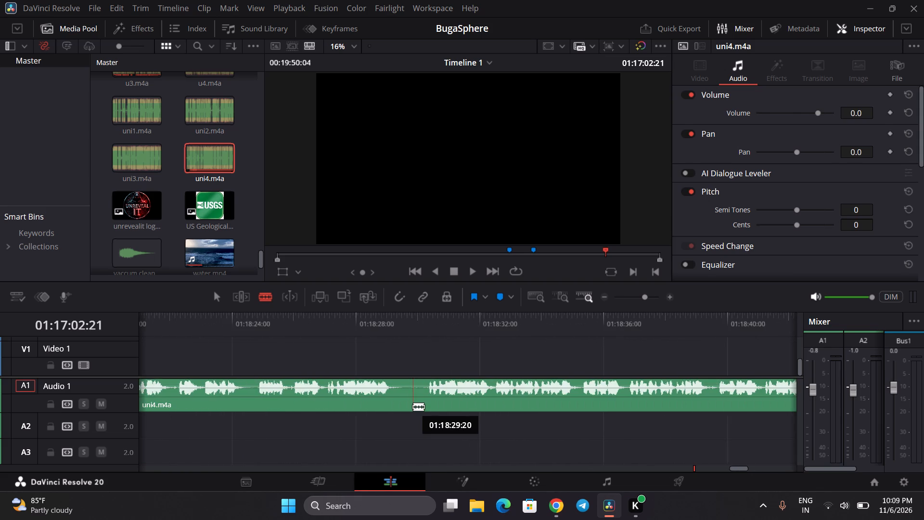
pyautogui.hscroll(3, 413, 406)
pyautogui.hscroll(4, 354, 428)
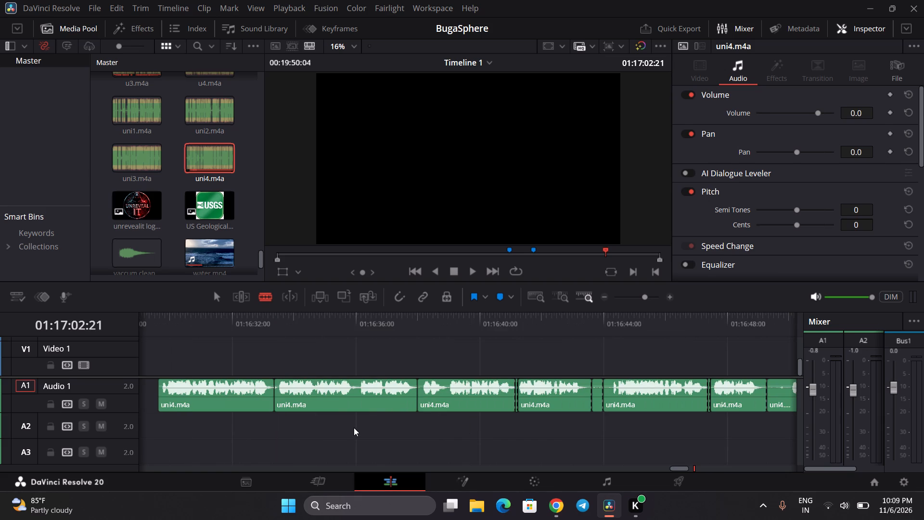
pyautogui.hscroll(-1, 356, 427)
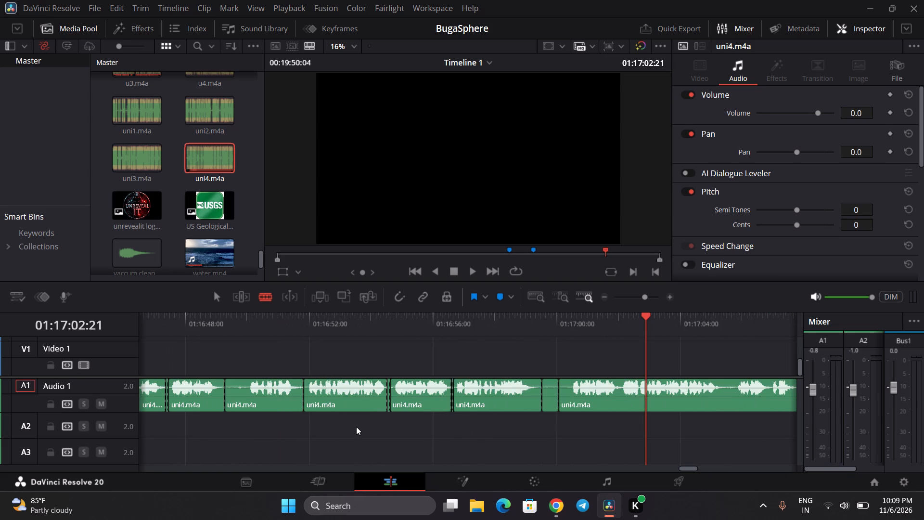
pyautogui.hscroll(-1, 356, 427)
pyautogui.click(462, 325)
pyautogui.press('space')
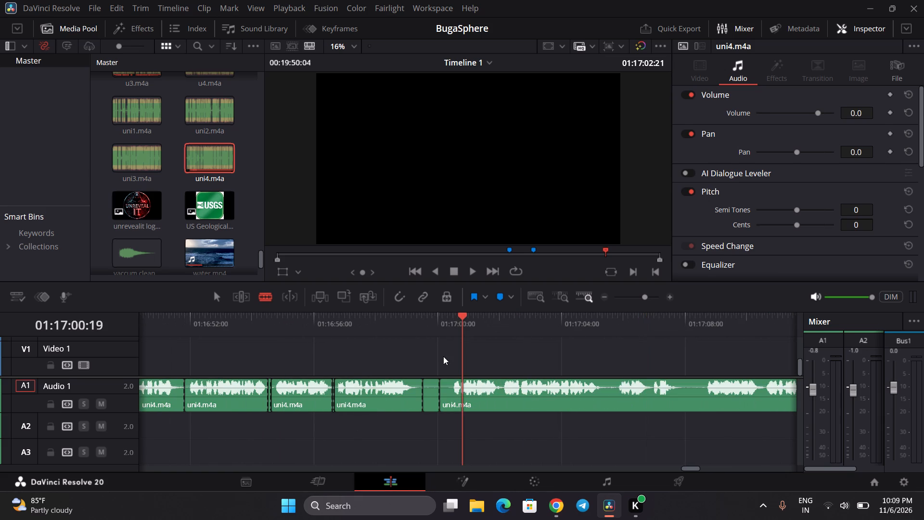
pyautogui.press('space')
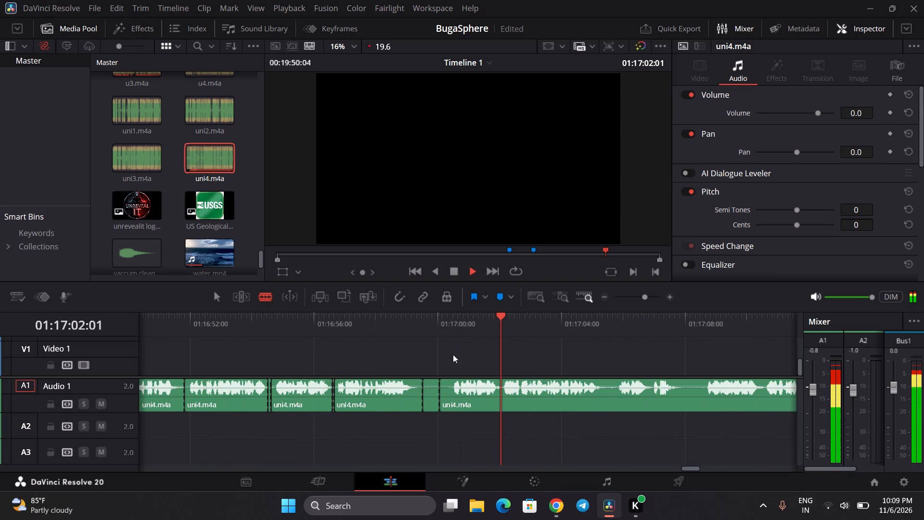
pyautogui.click(472, 325)
pyautogui.press('space')
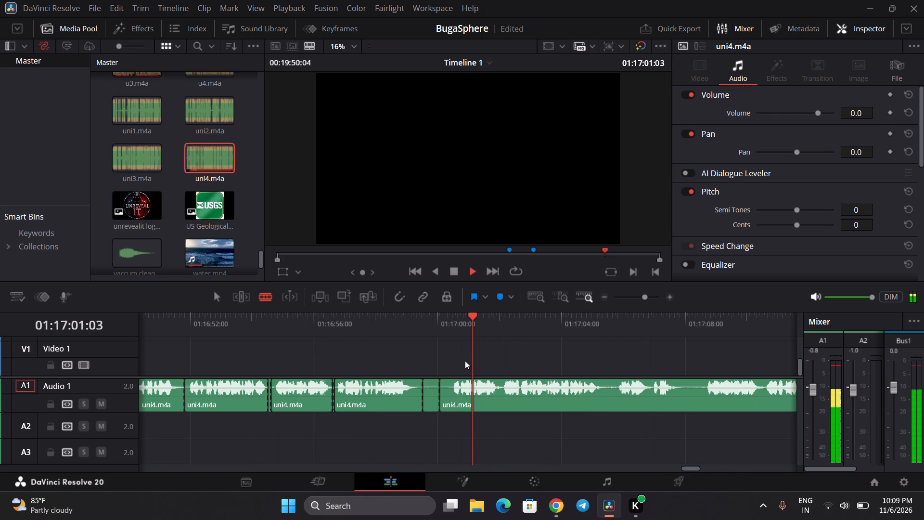
pyautogui.press('space')
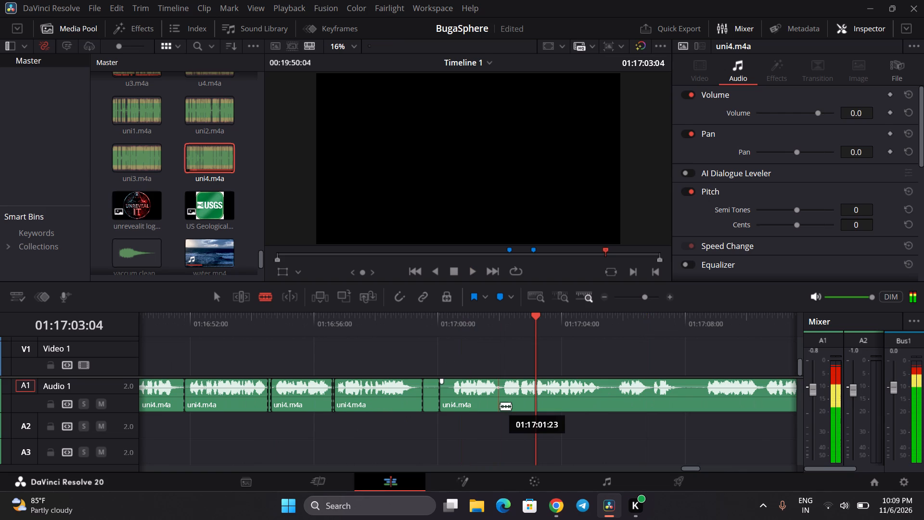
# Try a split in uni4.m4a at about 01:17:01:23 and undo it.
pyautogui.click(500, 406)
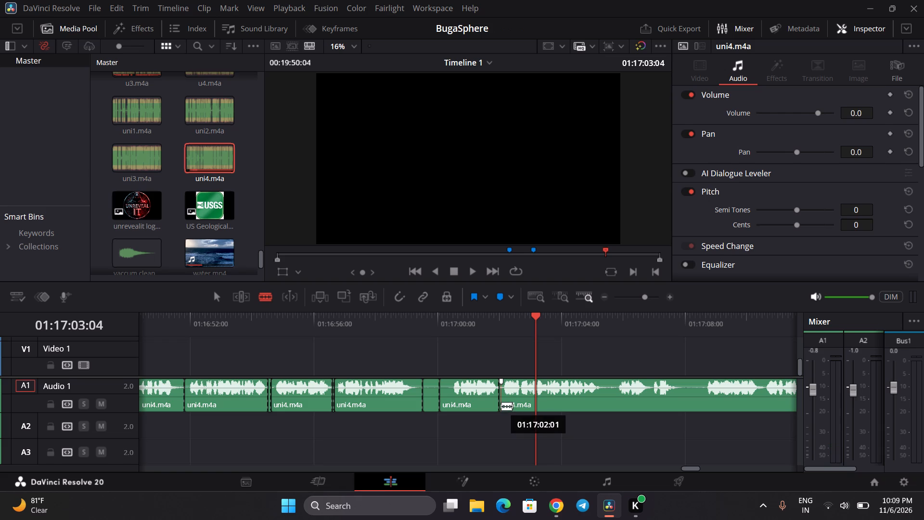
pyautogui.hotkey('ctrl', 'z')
# Play on to about 01:17:09 and split uni4.m4a on both sides of the brief pause at about 01:17:05:10.
pyautogui.press('space')
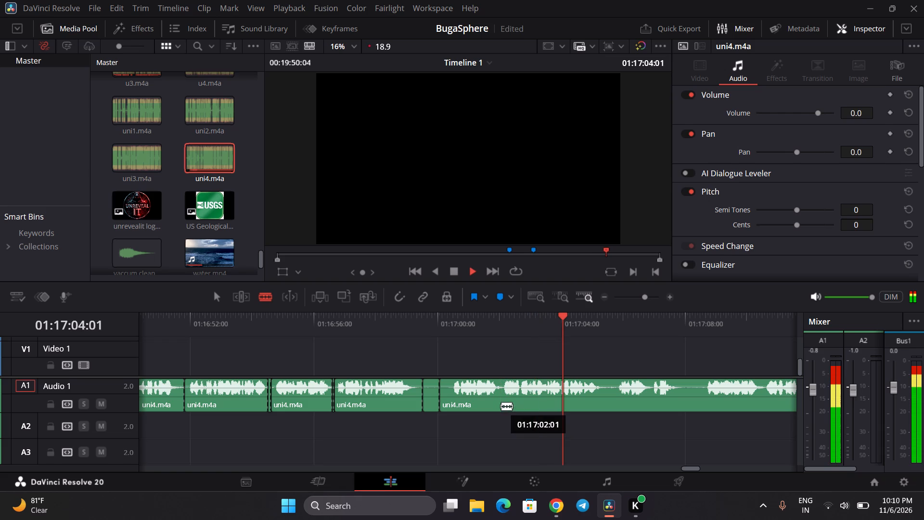
pyautogui.press('space')
pyautogui.press('space')
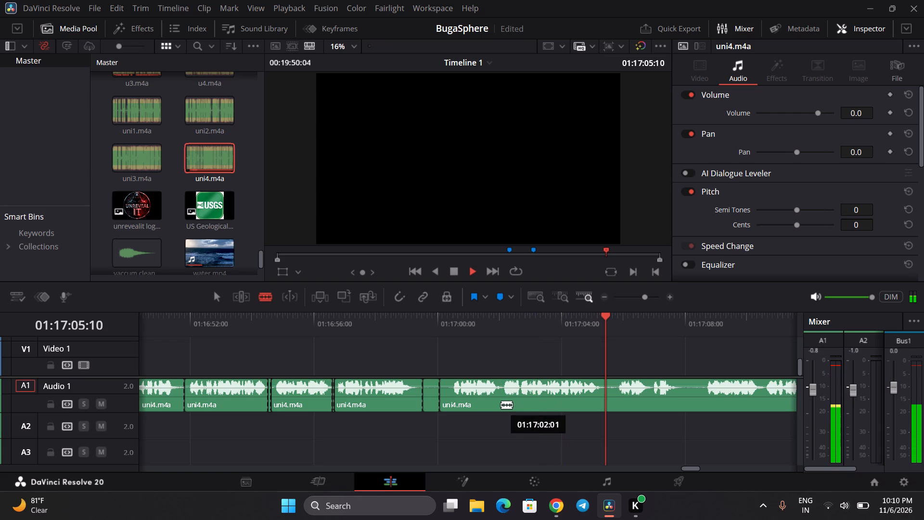
pyautogui.press('space')
pyautogui.click(573, 324)
pyautogui.press('space')
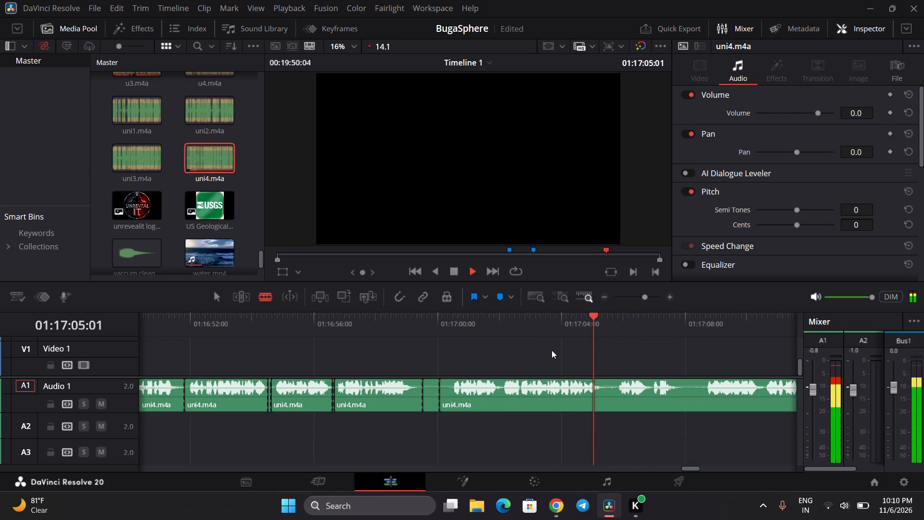
pyautogui.press('space')
pyautogui.hscroll(-1, 552, 350)
pyautogui.press('space')
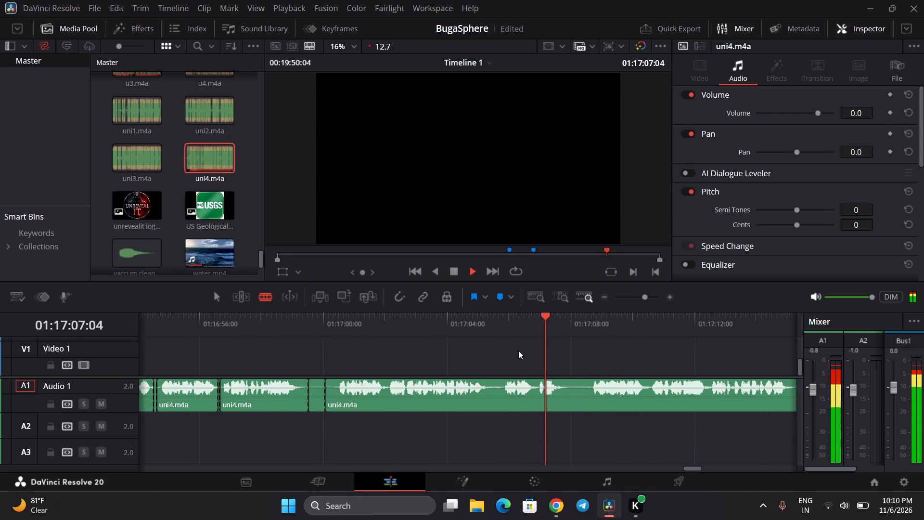
pyautogui.press('space')
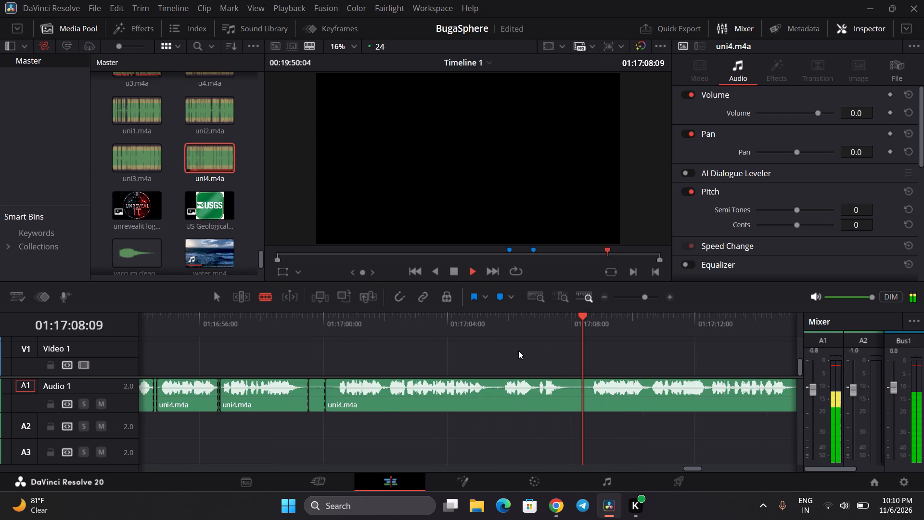
pyautogui.click(492, 395)
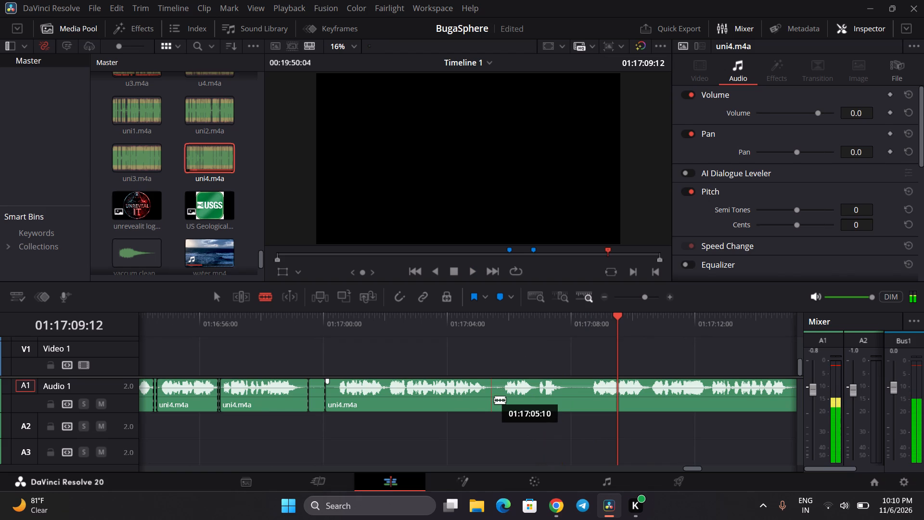
pyautogui.click(496, 402)
# Split uni4.m4a around the pause from about 01:17:07:22 to 01:17:08:10.
pyautogui.hscroll(-1, 493, 355)
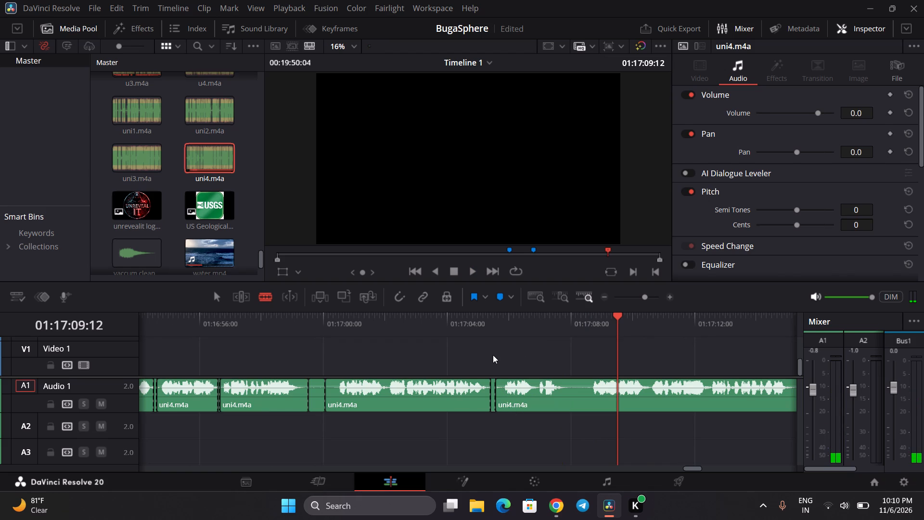
pyautogui.hscroll(-1, 493, 355)
pyautogui.click(520, 392)
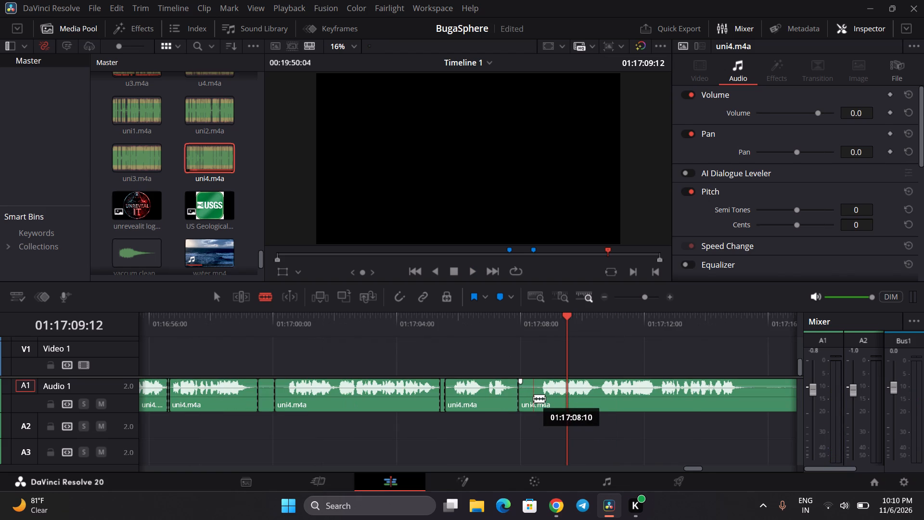
pyautogui.click(536, 399)
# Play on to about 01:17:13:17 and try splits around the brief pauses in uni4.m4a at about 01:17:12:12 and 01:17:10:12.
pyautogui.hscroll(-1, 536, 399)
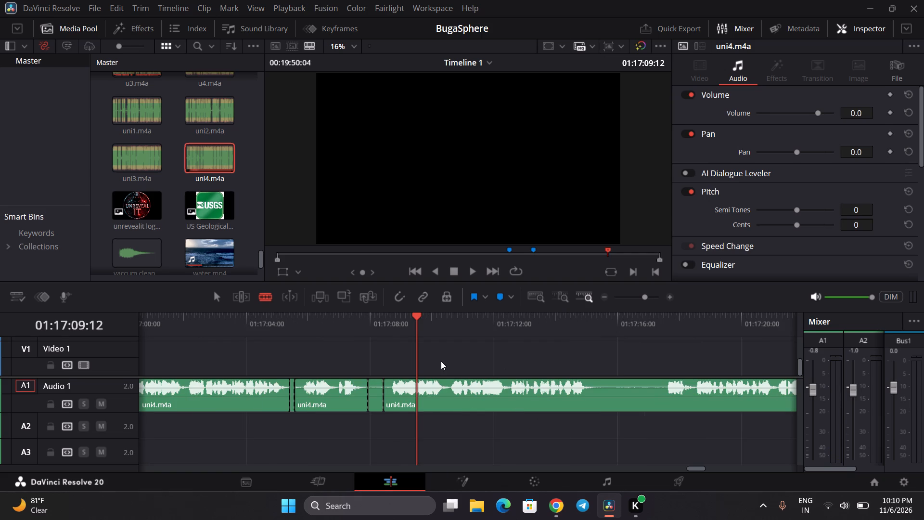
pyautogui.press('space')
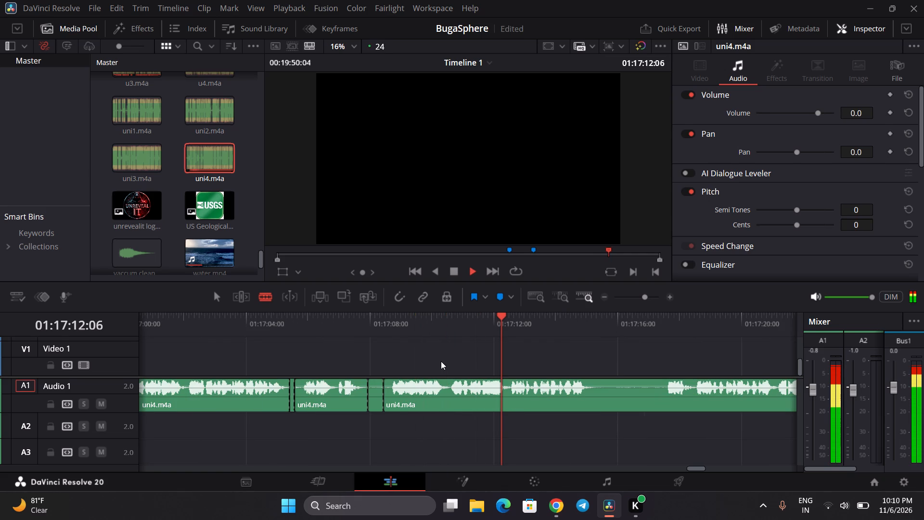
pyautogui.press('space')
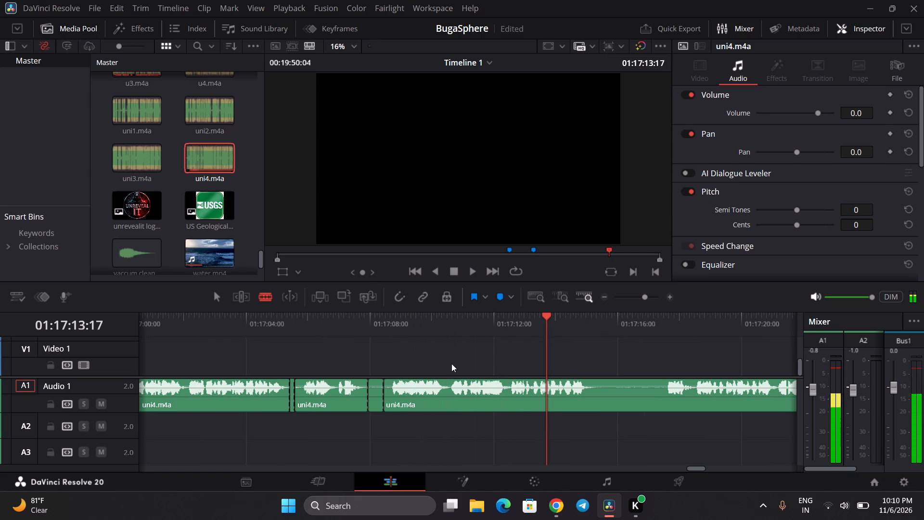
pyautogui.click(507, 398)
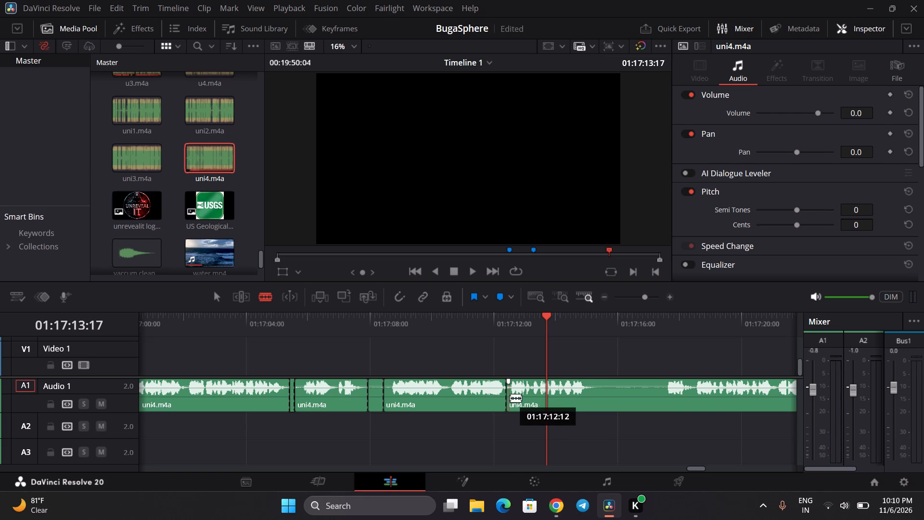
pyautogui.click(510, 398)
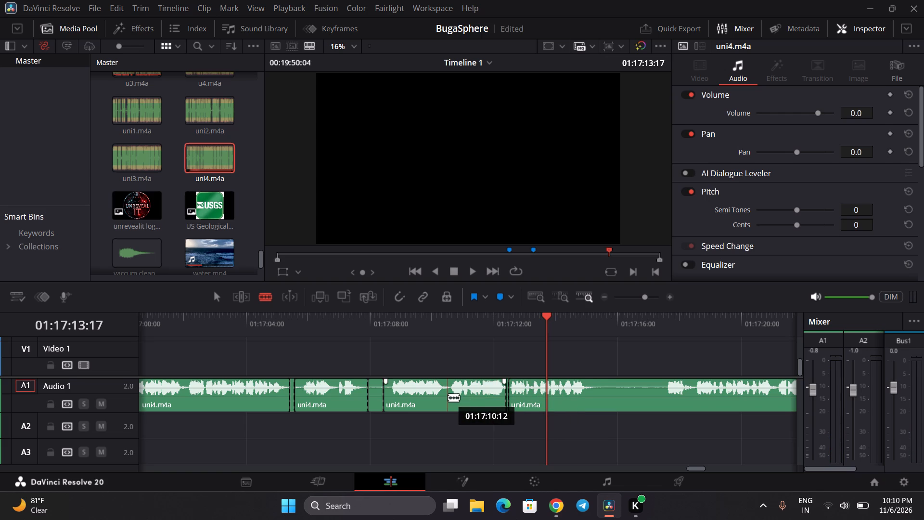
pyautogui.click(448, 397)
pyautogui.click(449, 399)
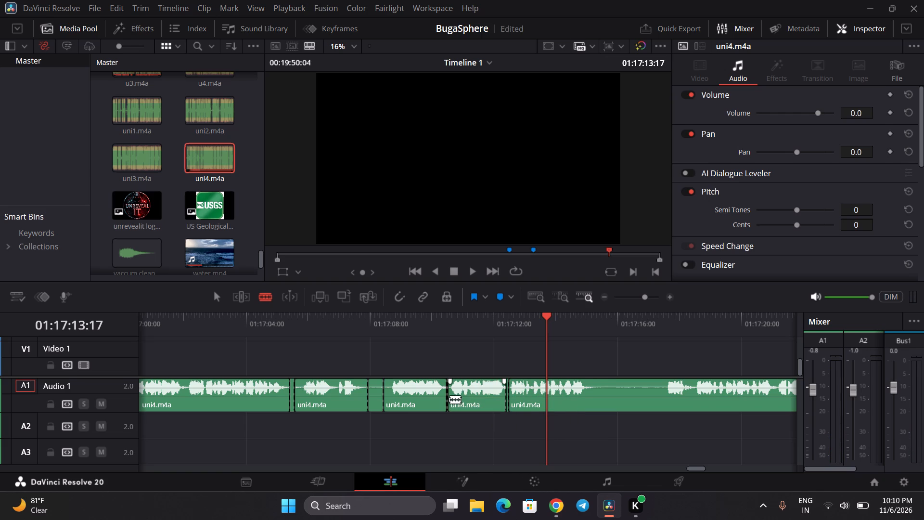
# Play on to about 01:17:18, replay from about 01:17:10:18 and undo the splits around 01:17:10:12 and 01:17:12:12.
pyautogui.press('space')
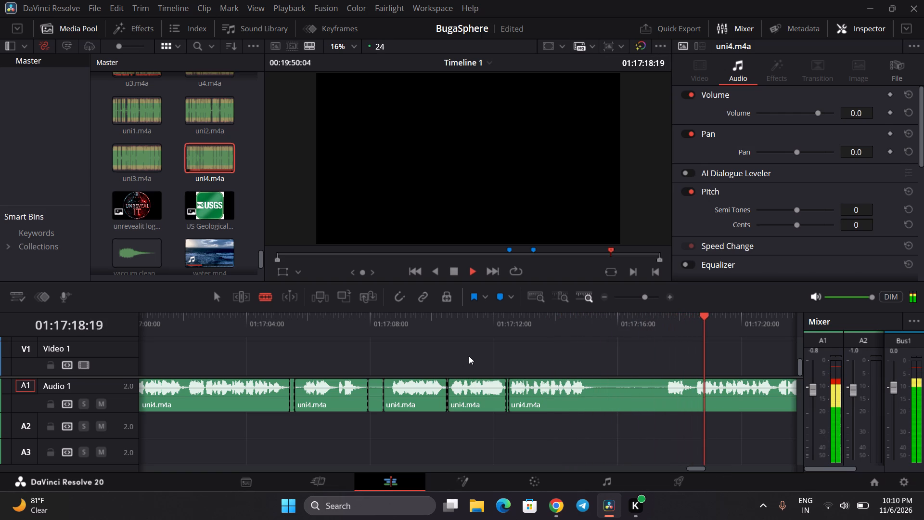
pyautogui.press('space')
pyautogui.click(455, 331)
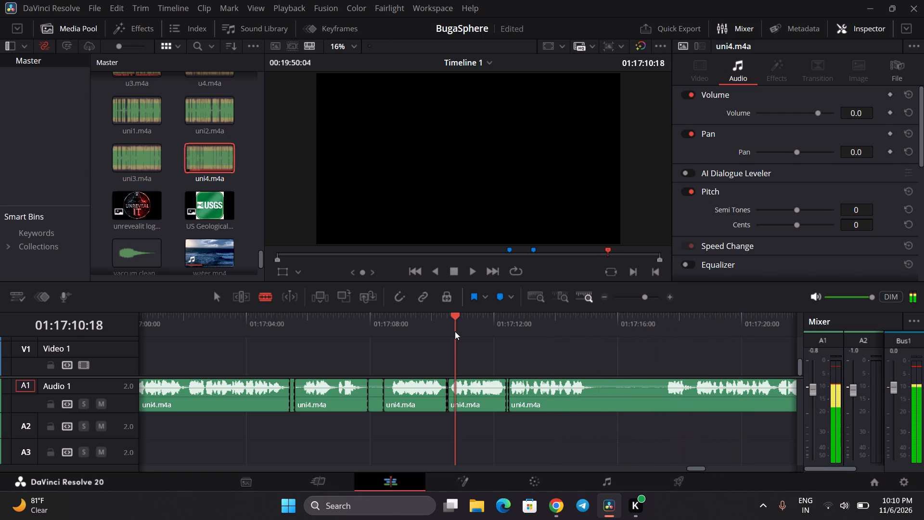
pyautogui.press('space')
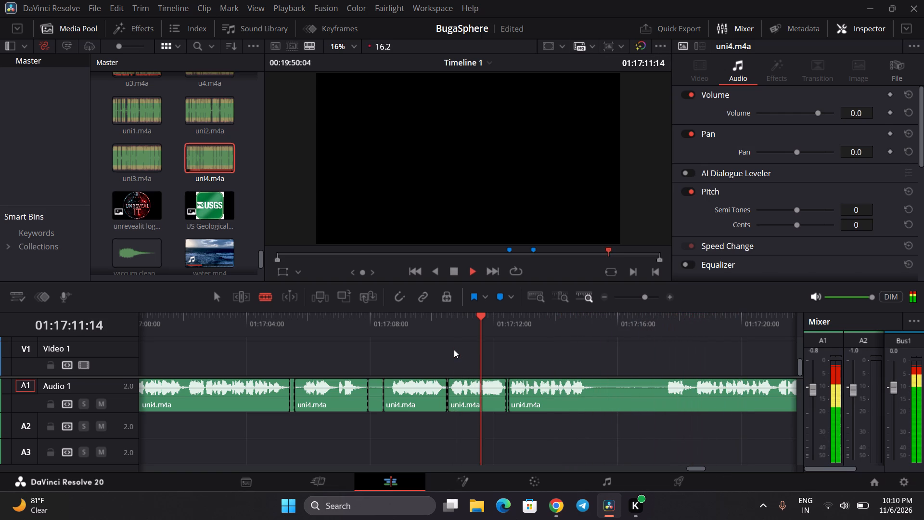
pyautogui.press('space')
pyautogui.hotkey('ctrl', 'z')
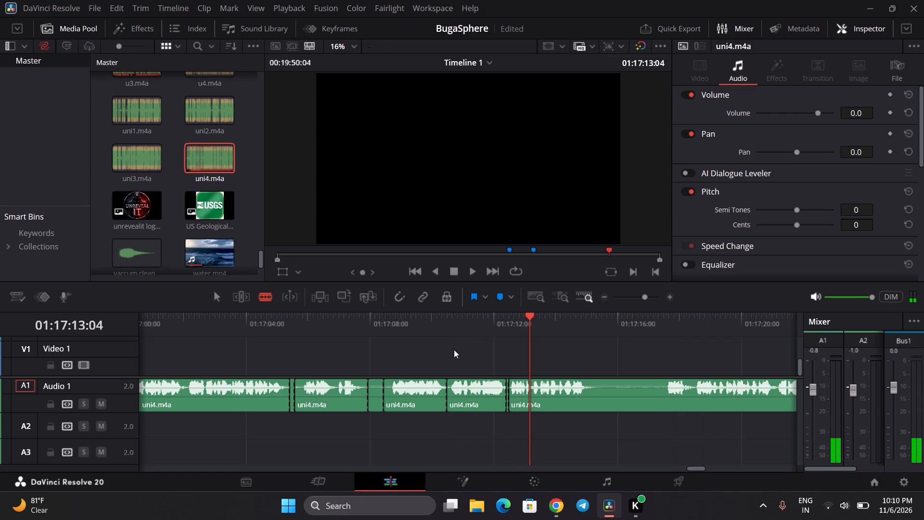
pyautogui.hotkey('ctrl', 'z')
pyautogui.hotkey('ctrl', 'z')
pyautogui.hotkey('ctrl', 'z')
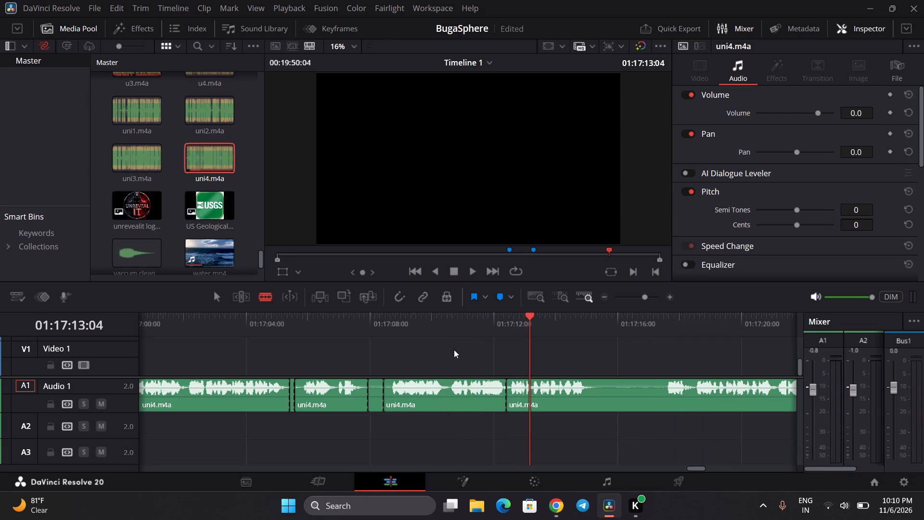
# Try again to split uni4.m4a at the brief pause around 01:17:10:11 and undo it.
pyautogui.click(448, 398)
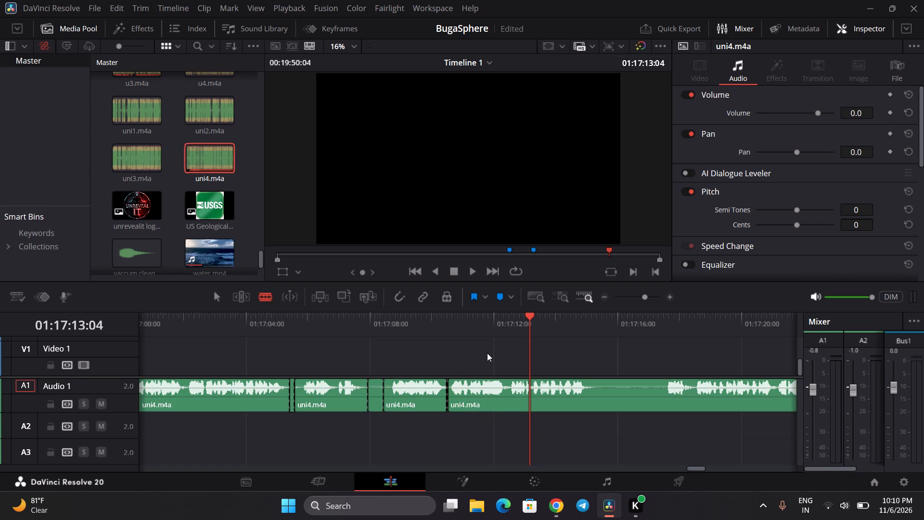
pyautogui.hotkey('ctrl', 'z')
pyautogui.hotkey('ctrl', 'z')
# Replay the narration from about 01:17:12 and split uni4.m4a at about 01:17:12:11.
pyautogui.click(495, 326)
pyautogui.press('space')
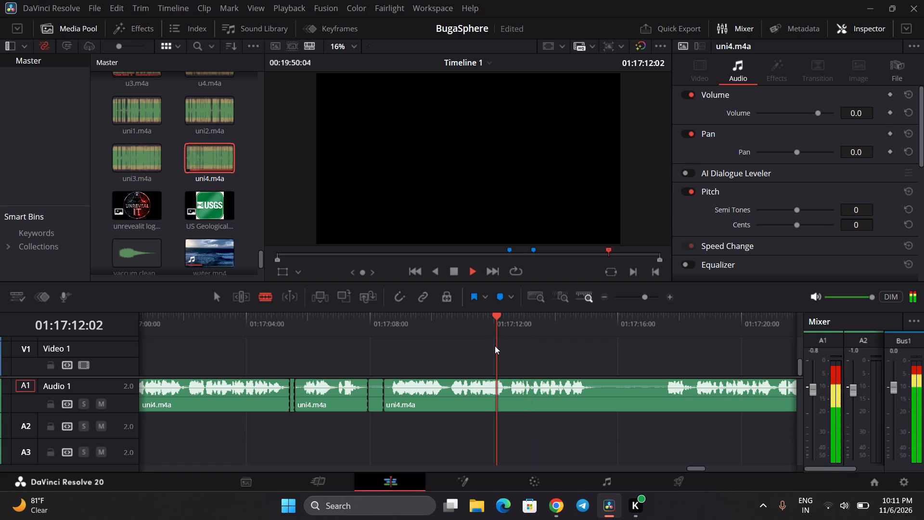
pyautogui.press('space')
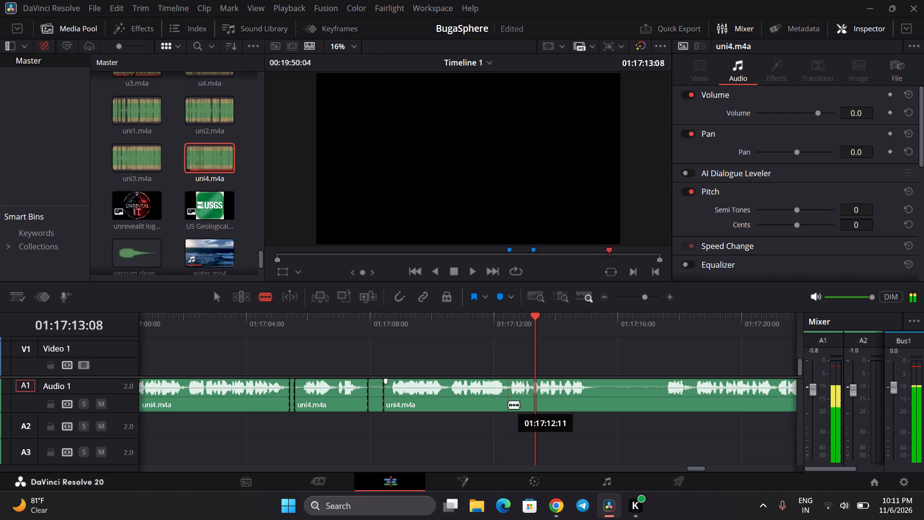
pyautogui.click(507, 404)
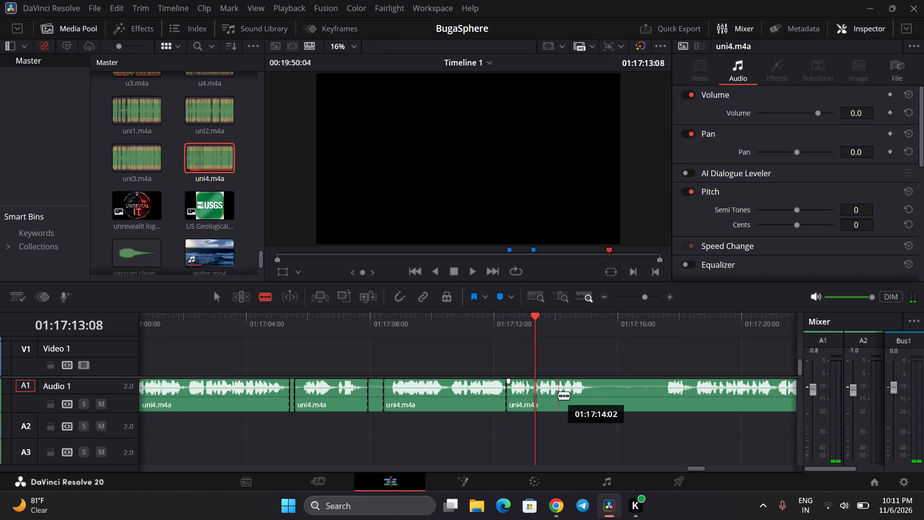
# Play the narration on from about 01:17:13 to beyond 01:17:22, listening for the next pauses to cut in uni4.m4a.
pyautogui.hscroll(-1, 558, 395)
pyautogui.press('space')
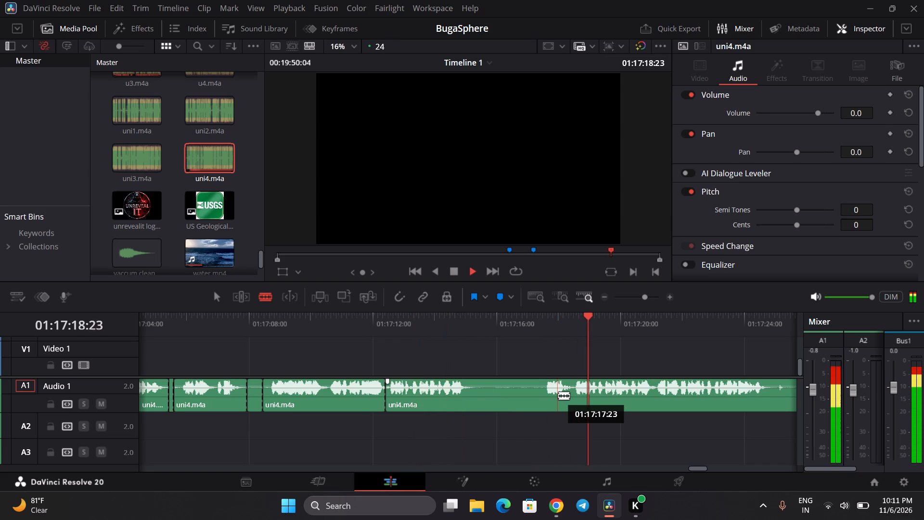
pyautogui.press('space')
pyautogui.hscroll(-1, 558, 395)
pyautogui.press('space')
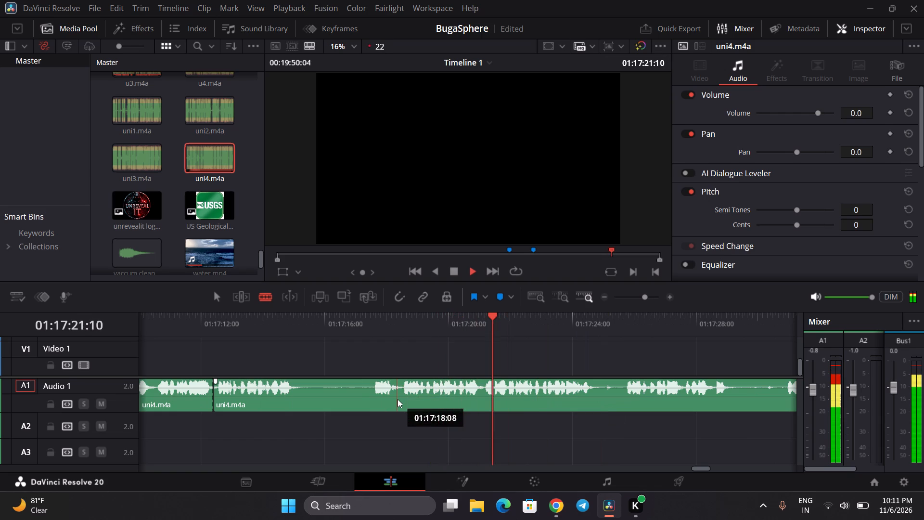
pyautogui.press('space')
pyautogui.press('space')
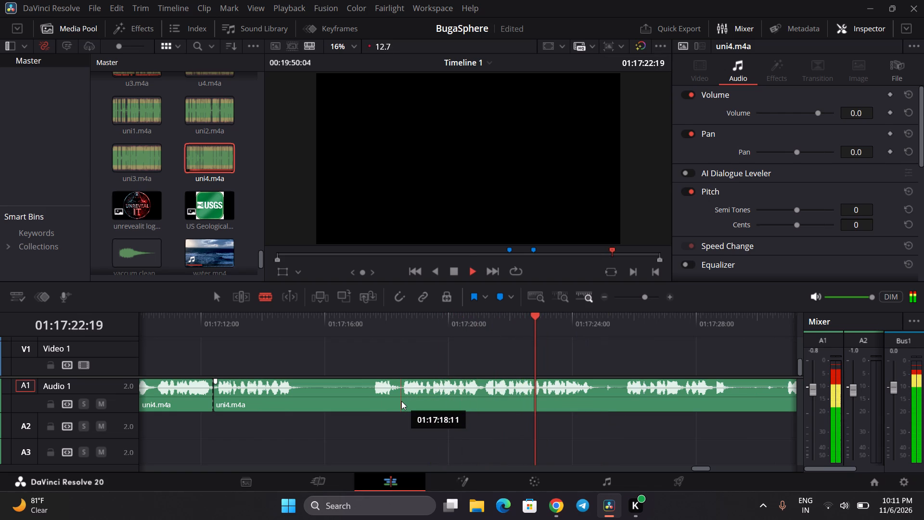
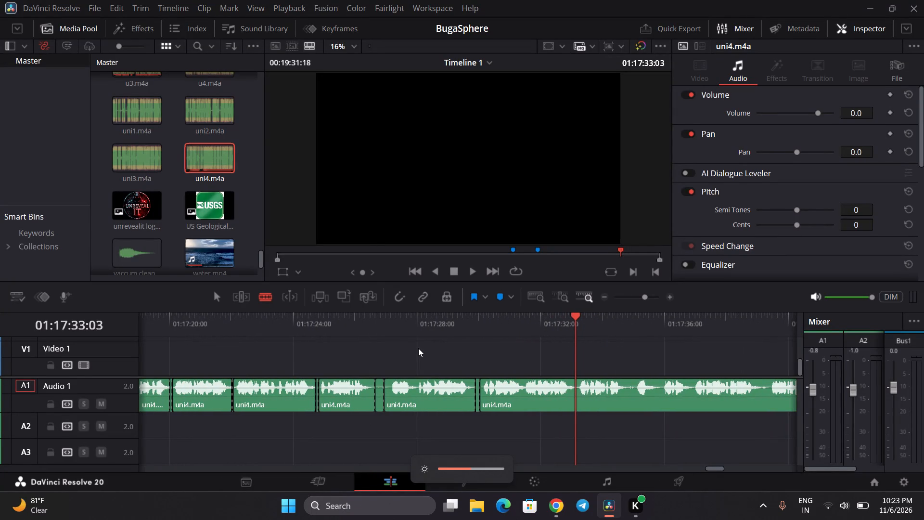
# Replay the narration from about 01:17:30 and split uni4.m4a at the pause around 01:17:33:01.
pyautogui.click(479, 323)
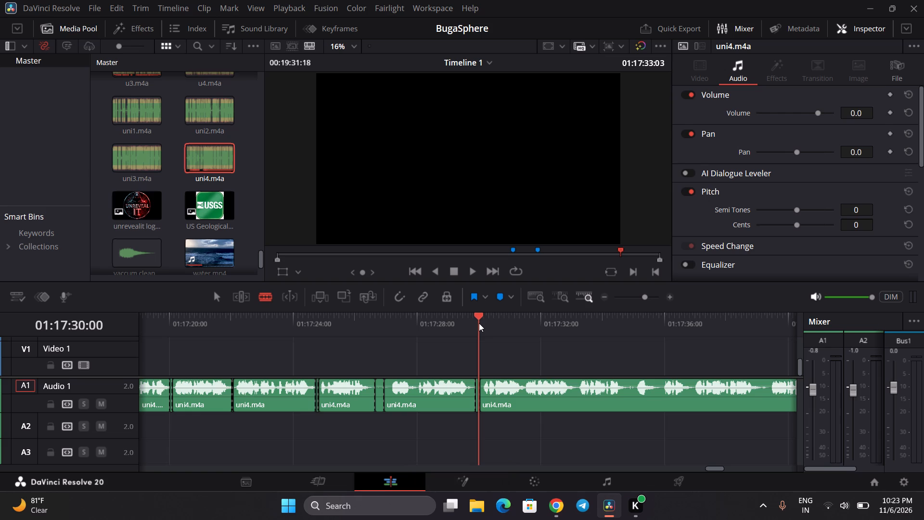
pyautogui.press('space')
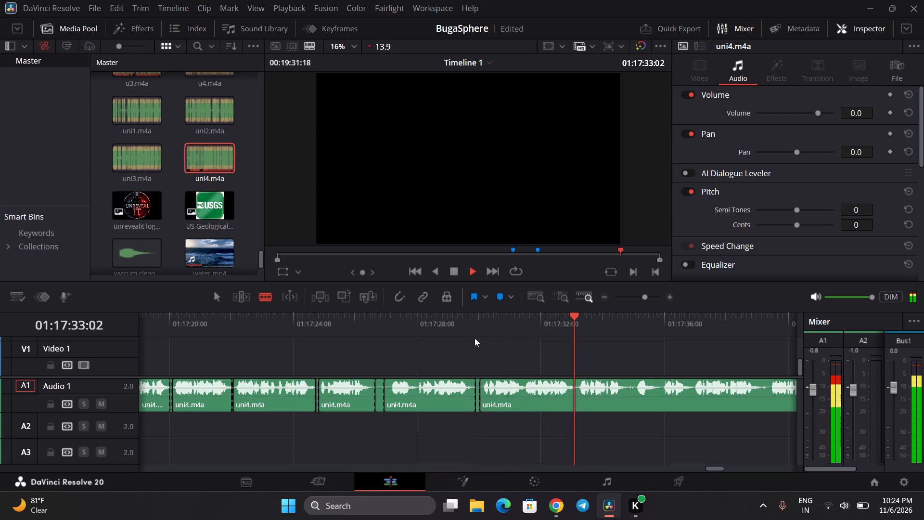
pyautogui.press('space')
pyautogui.click(545, 324)
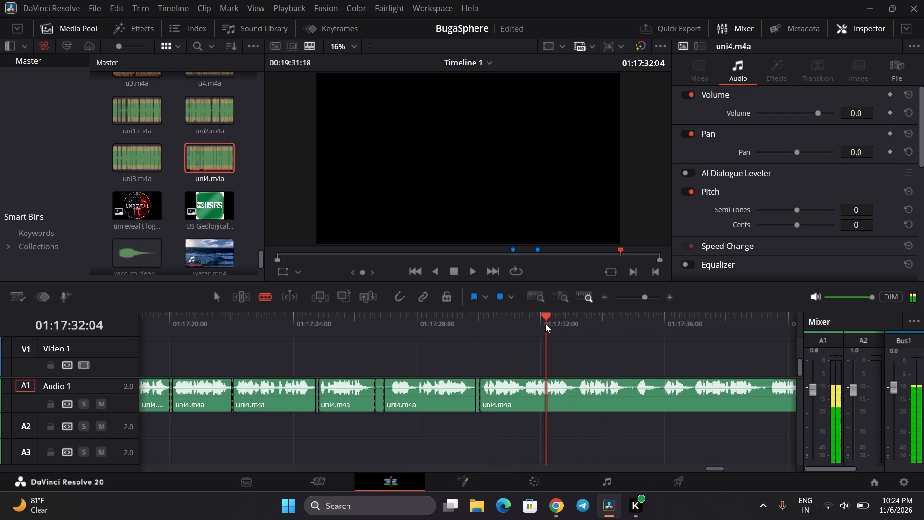
pyautogui.press('space')
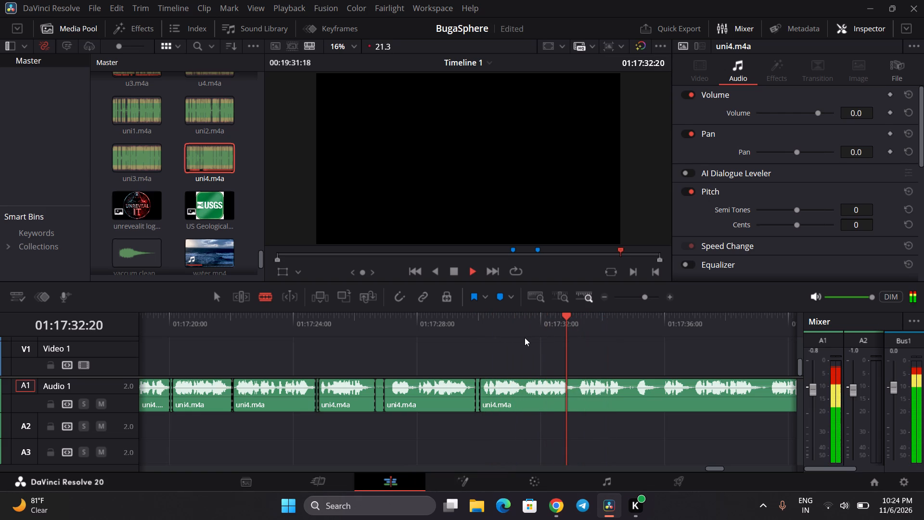
pyautogui.press('space')
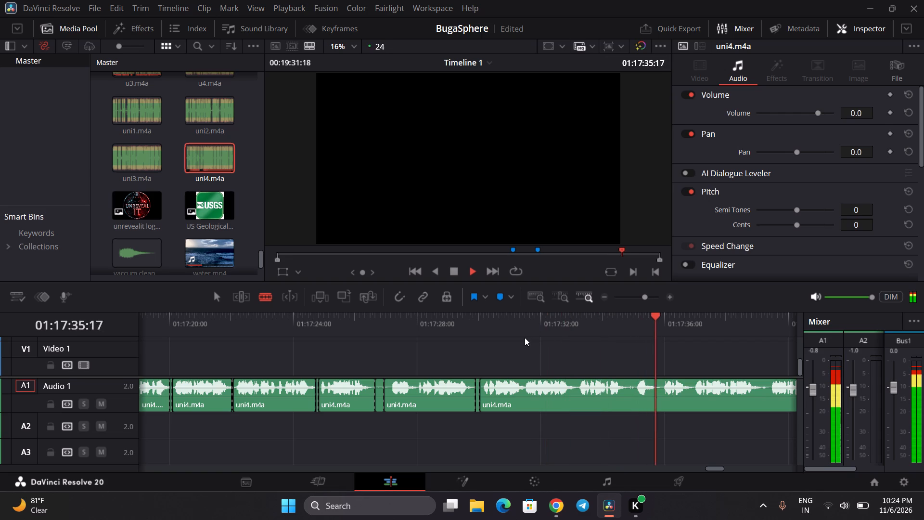
pyautogui.press('space')
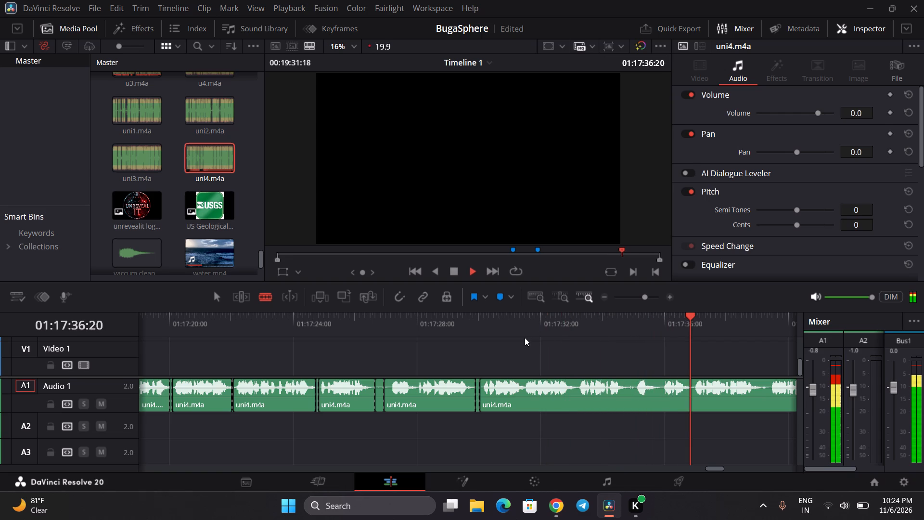
pyautogui.press('space')
pyautogui.click(571, 328)
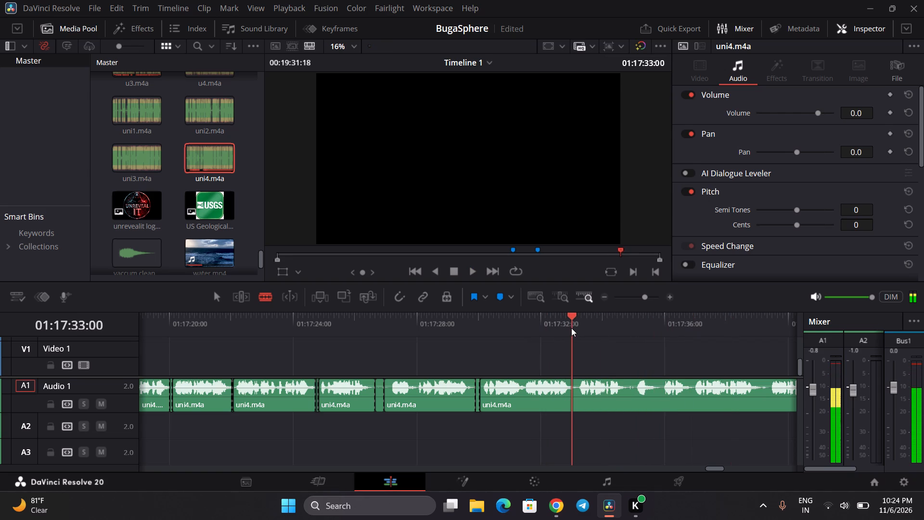
pyautogui.press('space')
pyautogui.press('space')
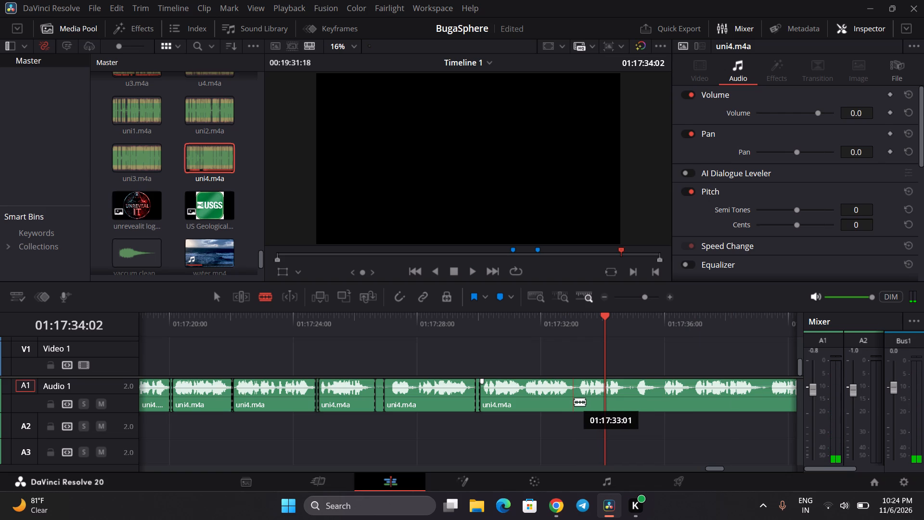
pyautogui.click(575, 403)
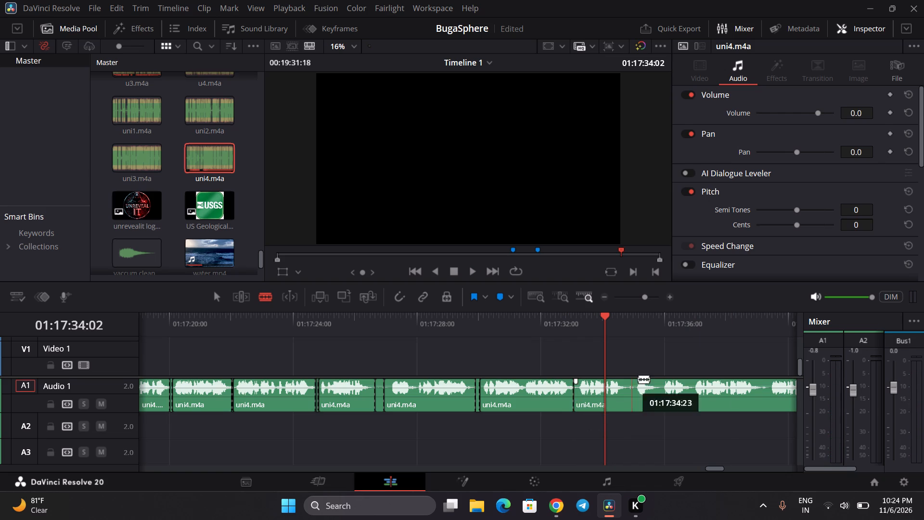
# Play the narration on from 01:17:36:23 and split uni4.m4a at the pause around 01:17:36:21.
pyautogui.click(693, 323)
pyautogui.hscroll(-1, 675, 341)
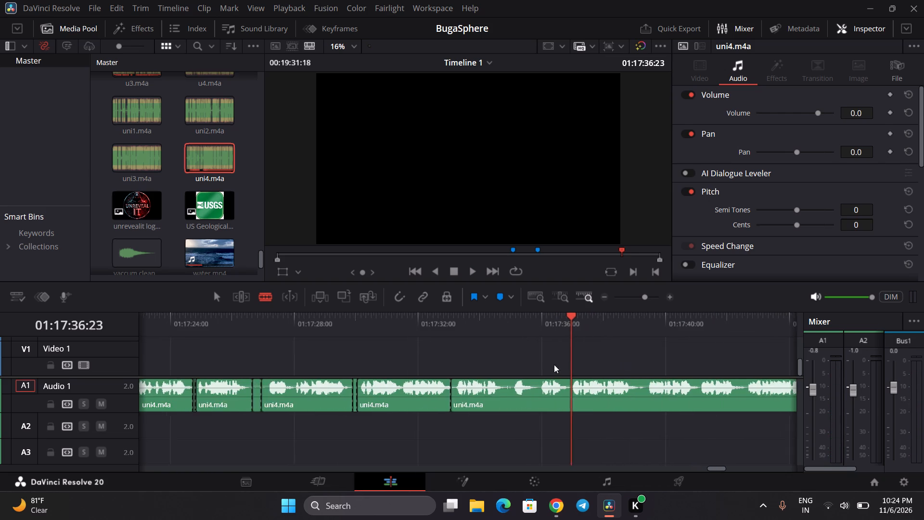
pyautogui.hscroll(-1, 554, 364)
pyautogui.hscroll(-1, 493, 363)
pyautogui.press('space')
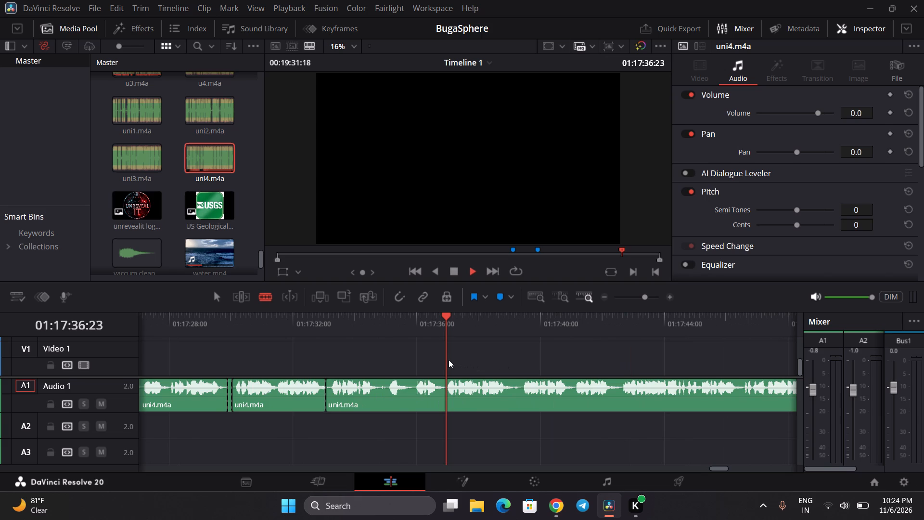
pyautogui.press('space')
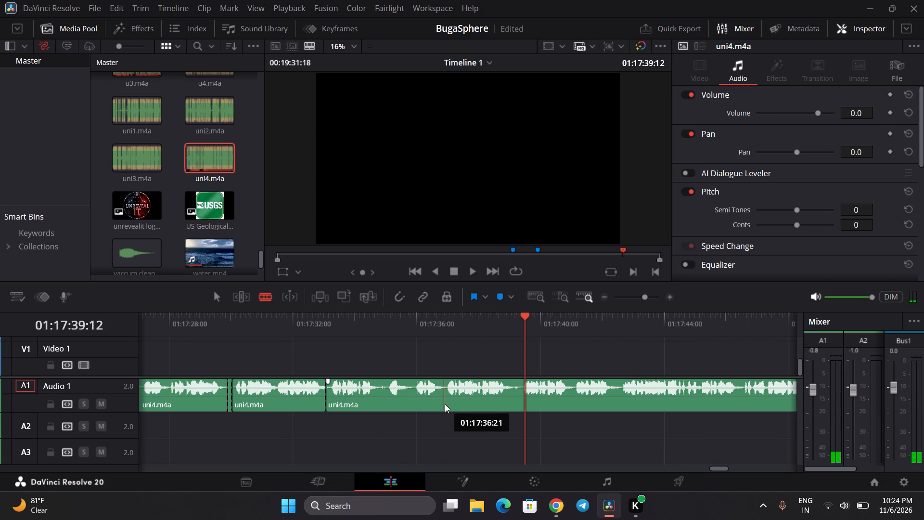
pyautogui.doubleClick(445, 404)
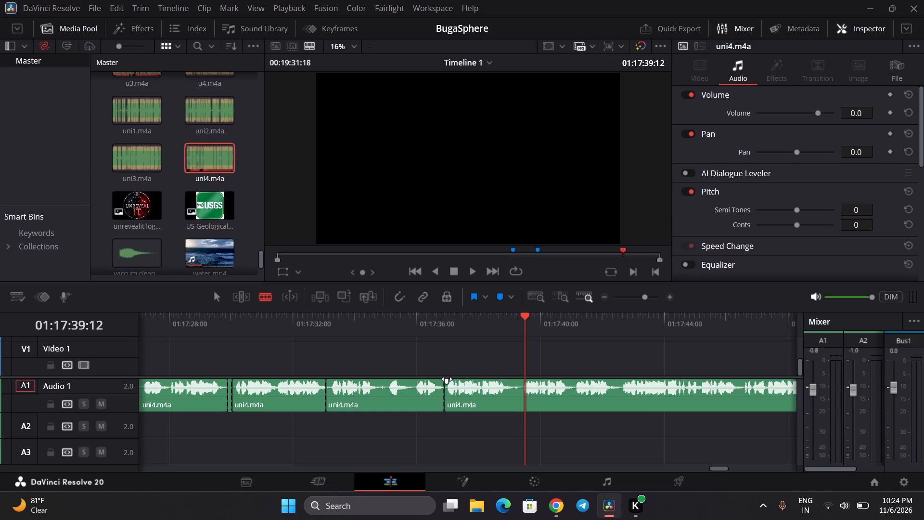
# Replay from about 01:17:38 and split uni4.m4a on both sides of the pause, just after 01:17:39 and at about 01:17:39:07.
pyautogui.press('space')
pyautogui.press('space')
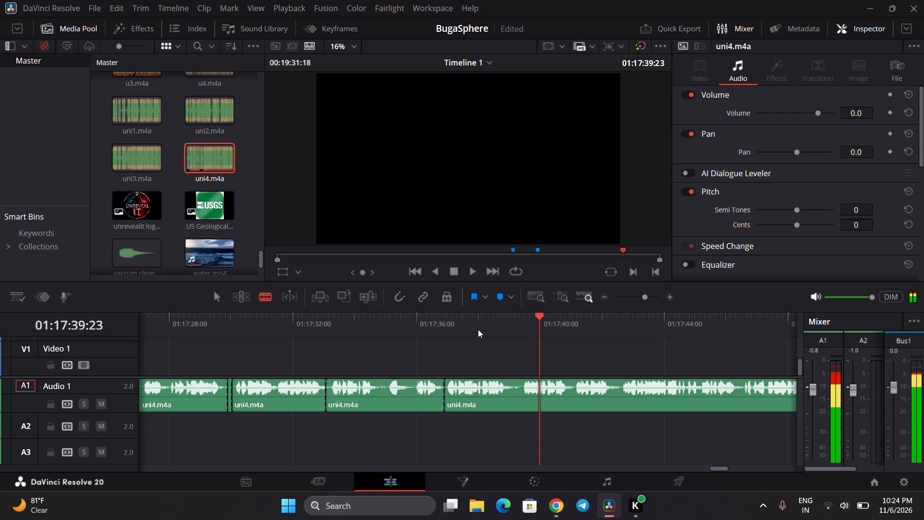
pyautogui.click(478, 329)
pyautogui.press('space')
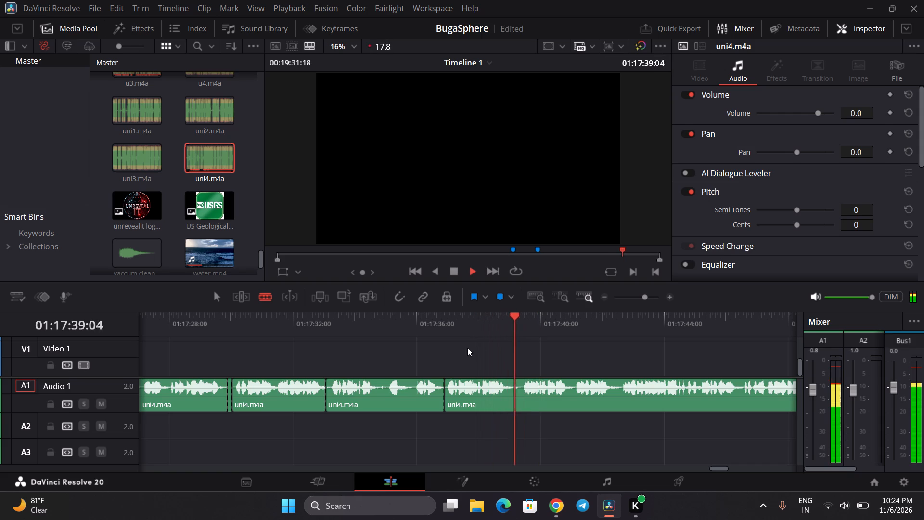
pyautogui.press('space')
pyautogui.click(483, 329)
pyautogui.press('space')
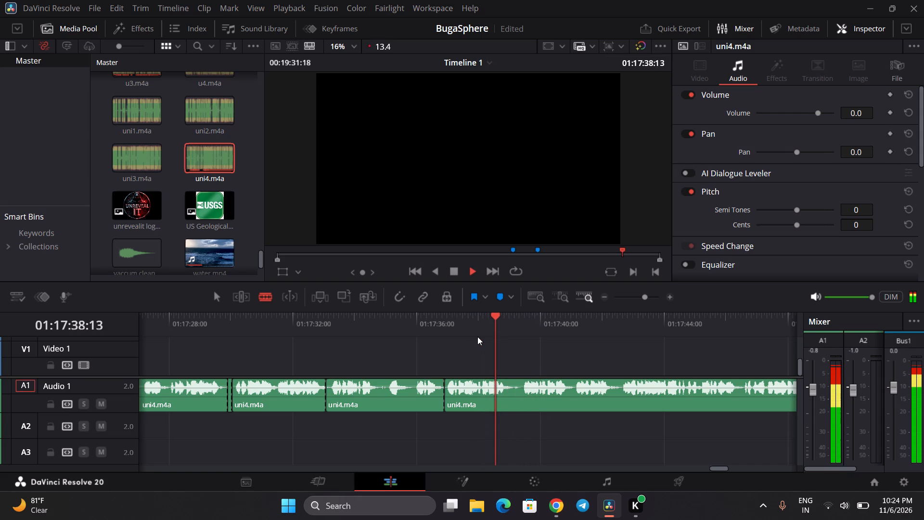
pyautogui.press('space')
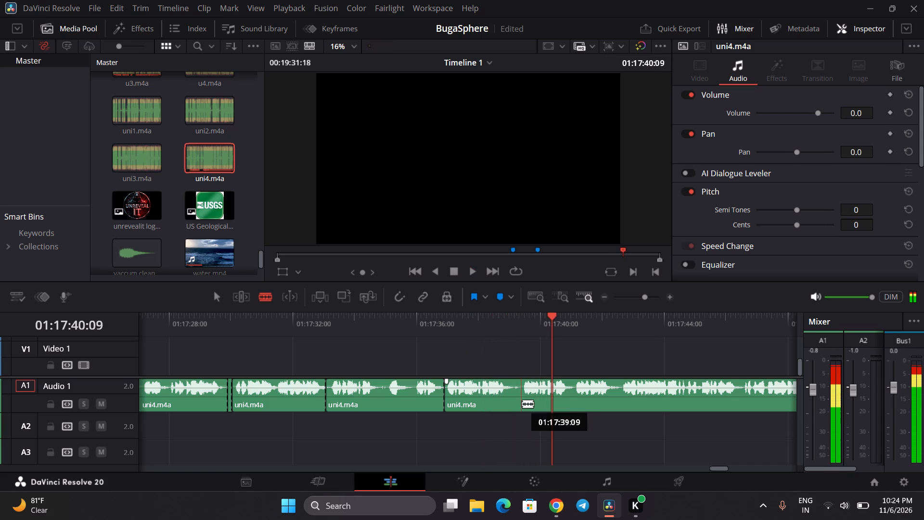
pyautogui.click(513, 397)
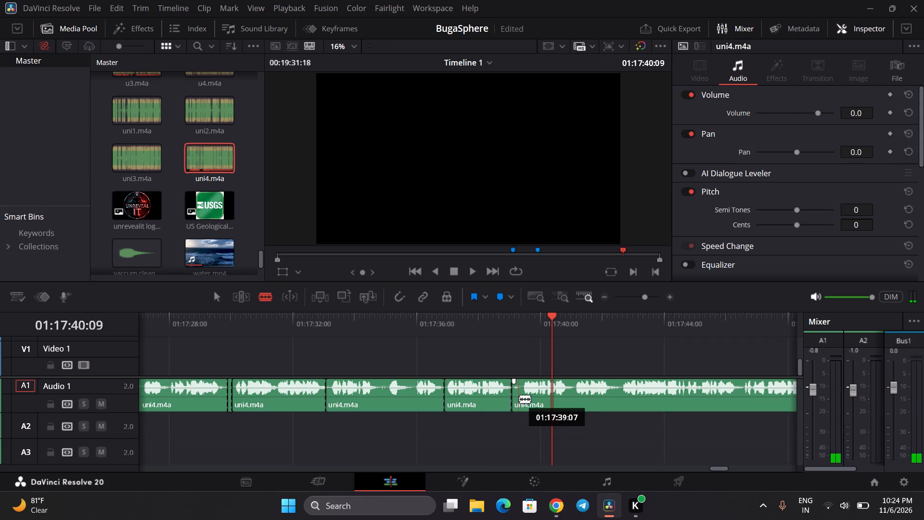
pyautogui.click(519, 399)
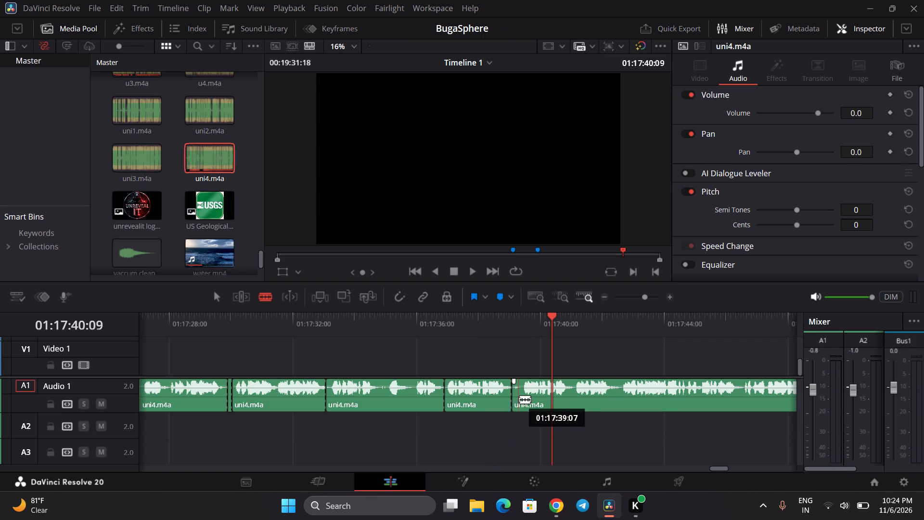
# Listen again from about 01:17:40 and split uni4.m4a at the pauses around 01:17:41:00 and 01:17:42:14.
pyautogui.press('space')
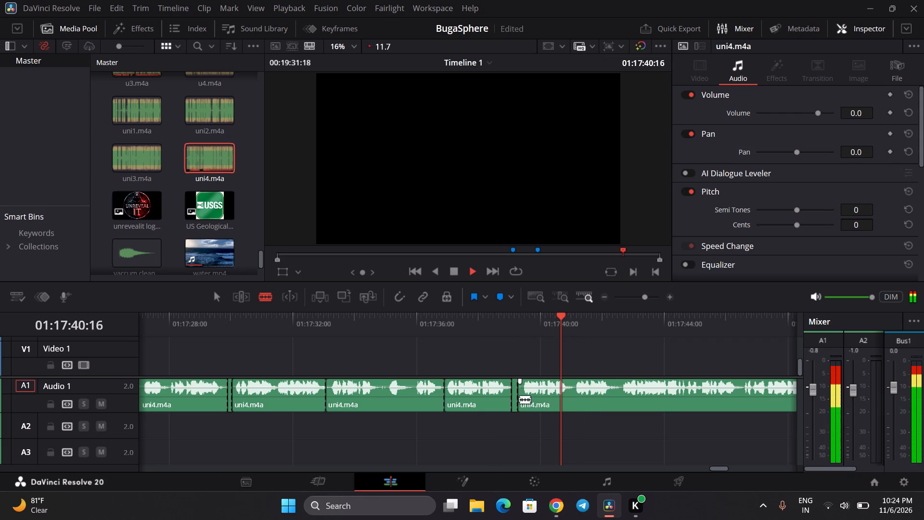
pyautogui.press('space')
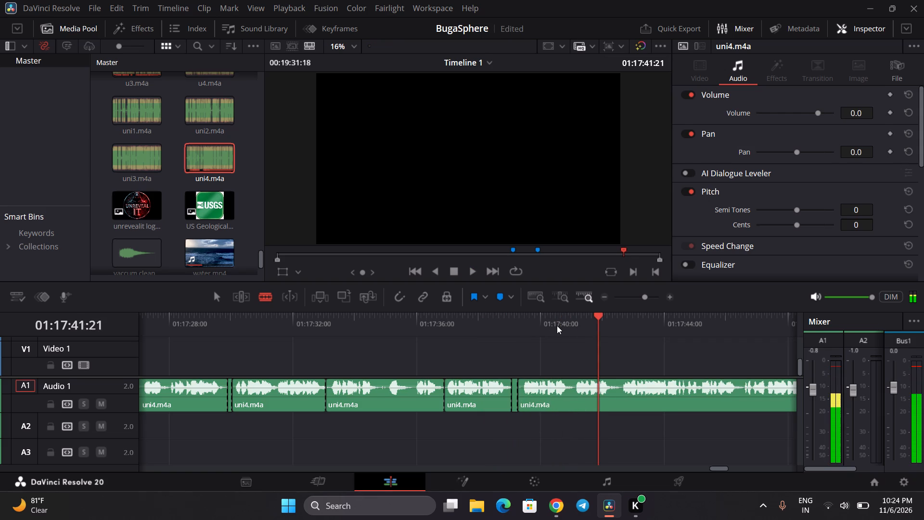
pyautogui.click(557, 325)
pyautogui.press('space')
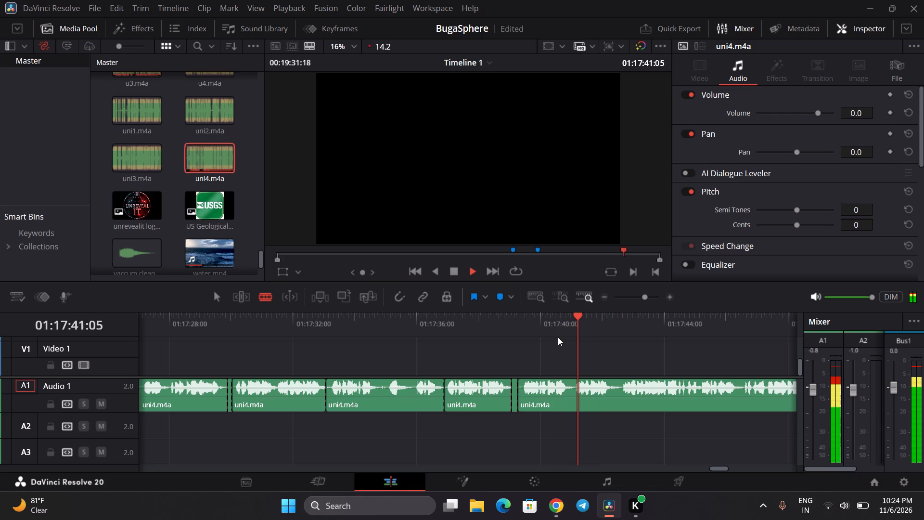
pyautogui.press('space')
pyautogui.click(553, 331)
pyautogui.press('space')
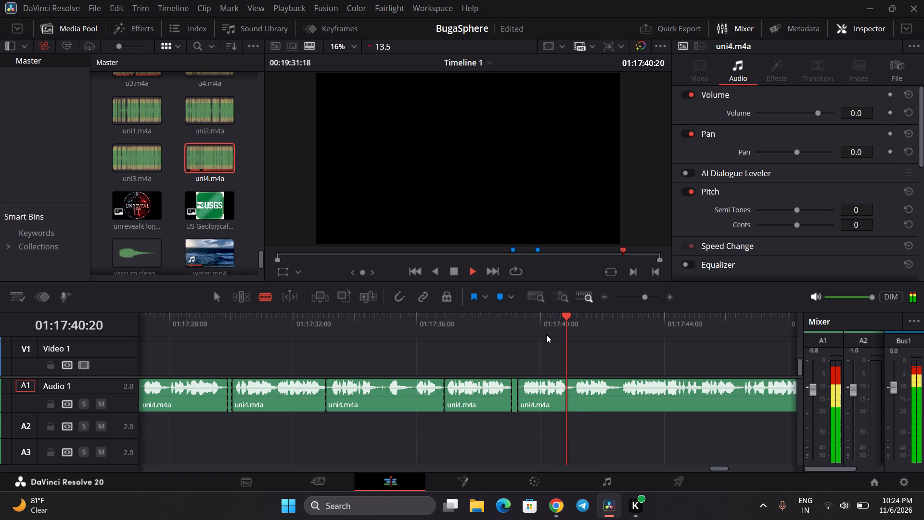
pyautogui.press('space')
pyautogui.click(552, 323)
pyautogui.press('space')
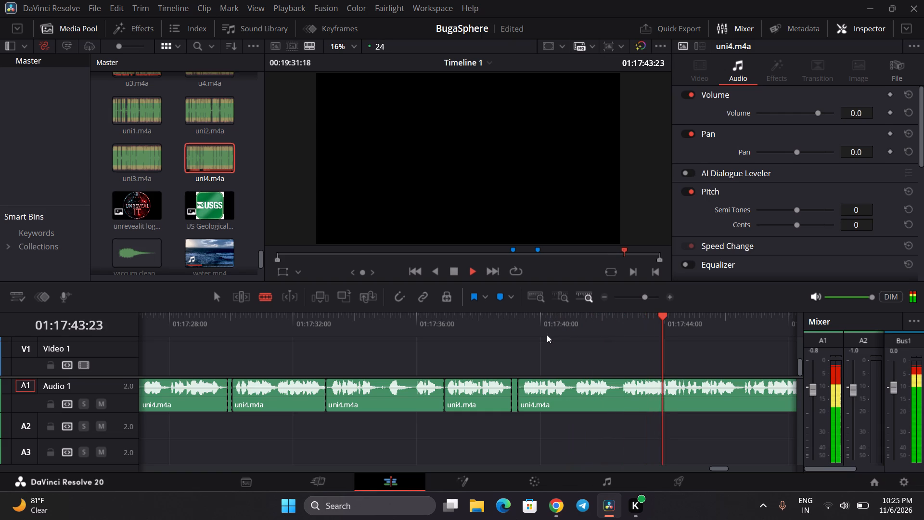
pyautogui.press('space')
pyautogui.click(574, 401)
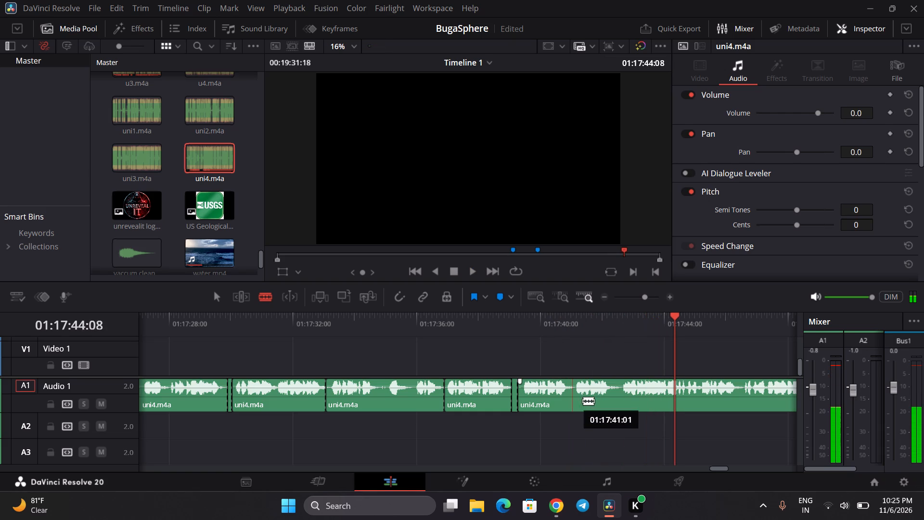
pyautogui.click(621, 398)
# Delete the unwanted uni4.m4a take between about 01:17:33:01 and 01:17:36:21 and close its gap.
pyautogui.hscroll(-1, 621, 398)
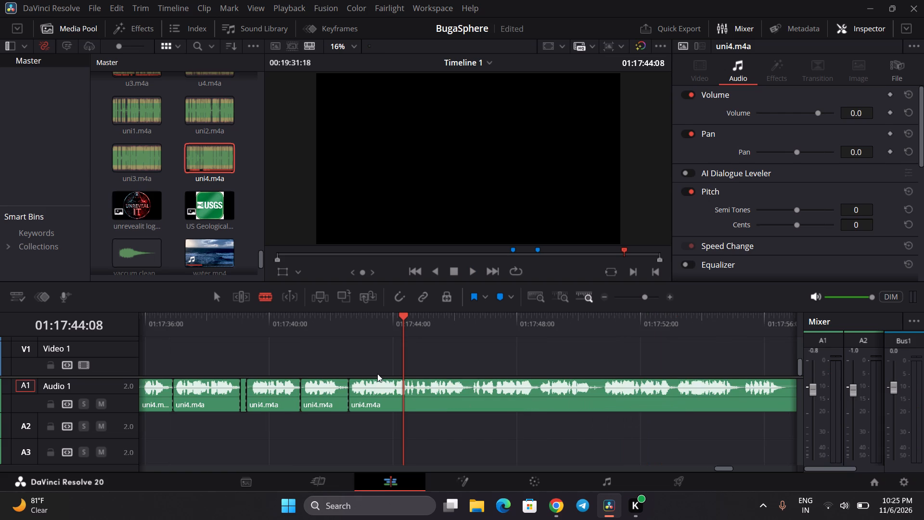
pyautogui.press('space')
pyautogui.press('space')
pyautogui.hscroll(1, 350, 372)
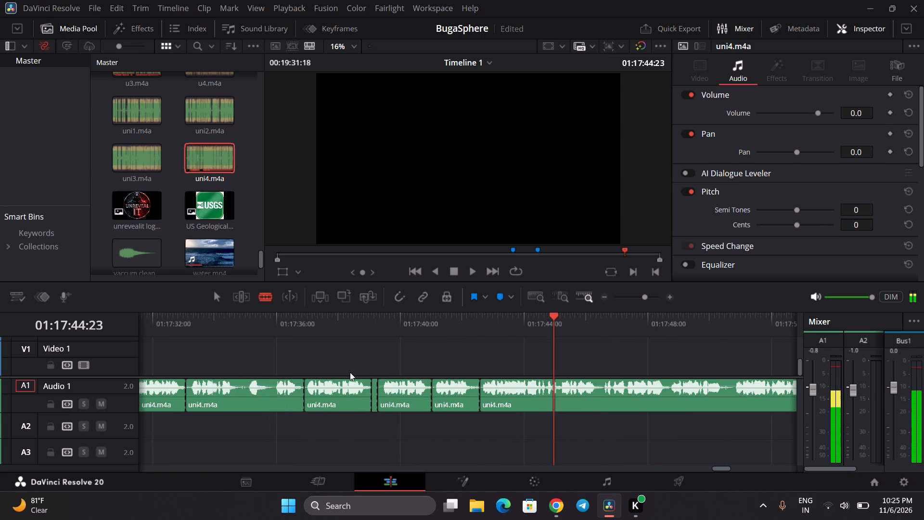
pyautogui.hscroll(1, 350, 372)
pyautogui.click(219, 298)
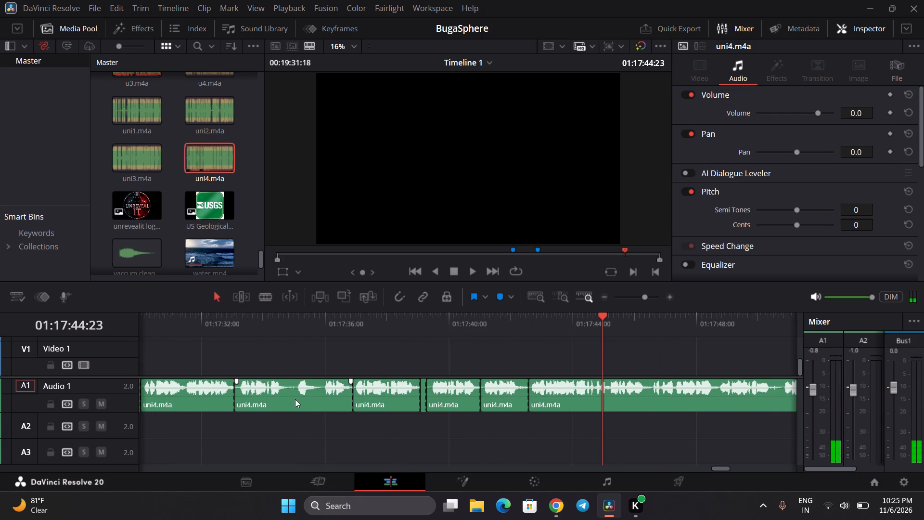
pyautogui.click(295, 399)
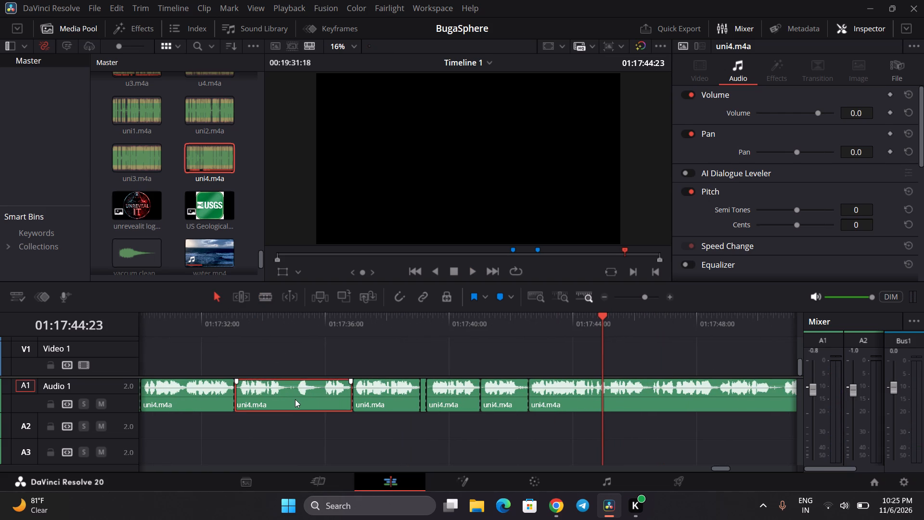
pyautogui.press('BackSpace')
pyautogui.click(295, 399)
pyautogui.press('BackSpace')
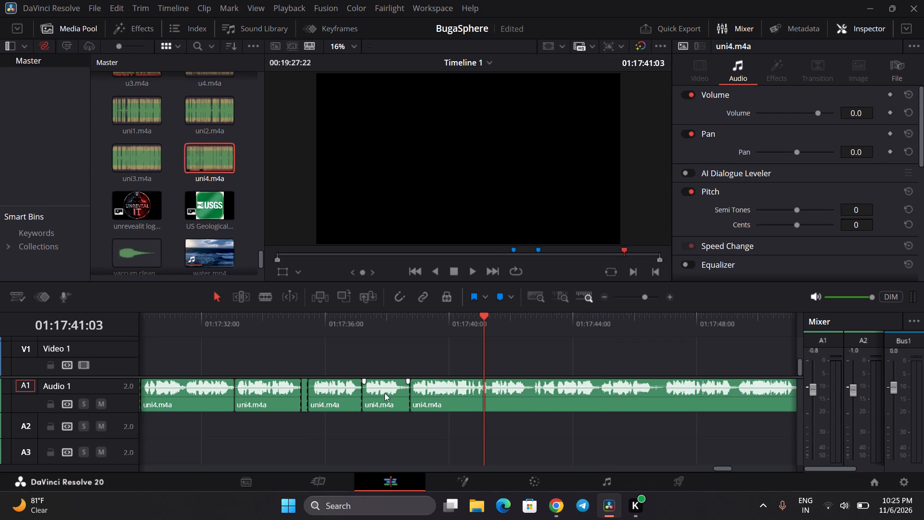
# Delete the short uni4.m4a take from about 01:17:37 to 01:17:38:18, just before the long remaining clip, and close its gap.
pyautogui.click(385, 393)
pyautogui.press('BackSpace')
pyautogui.click(385, 393)
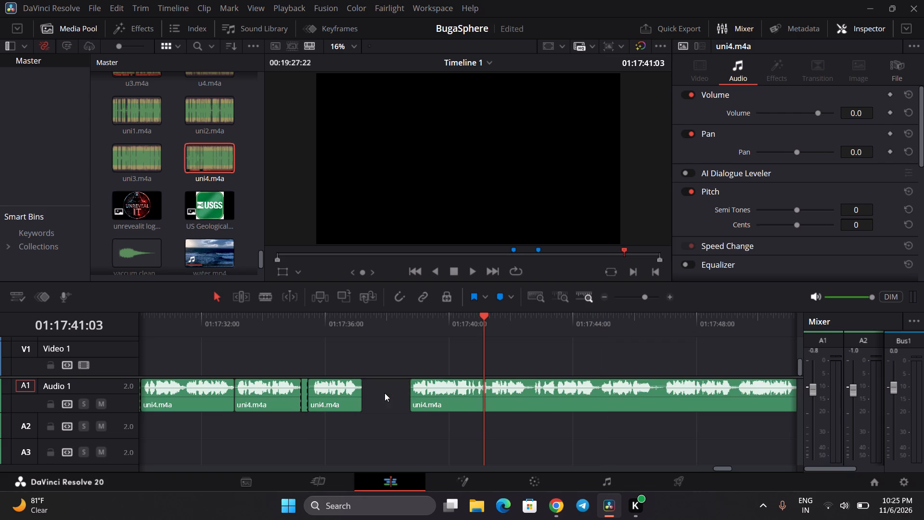
pyautogui.press('BackSpace')
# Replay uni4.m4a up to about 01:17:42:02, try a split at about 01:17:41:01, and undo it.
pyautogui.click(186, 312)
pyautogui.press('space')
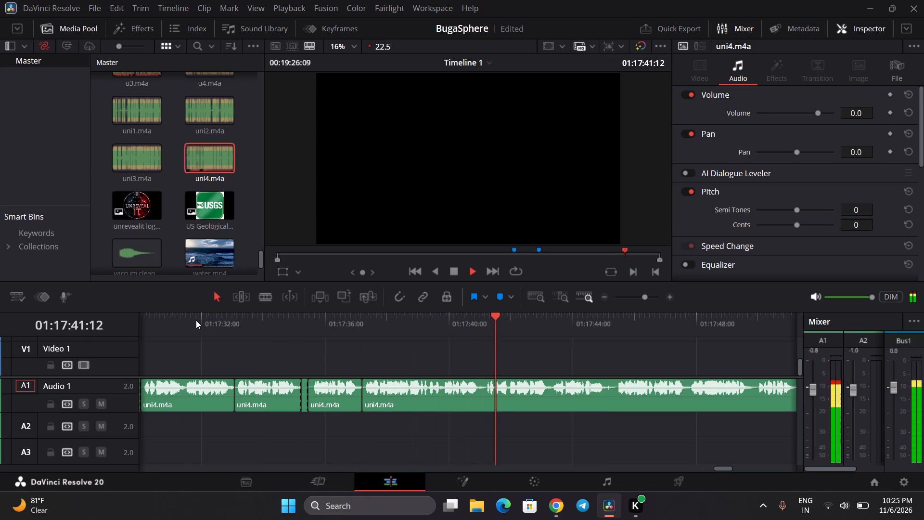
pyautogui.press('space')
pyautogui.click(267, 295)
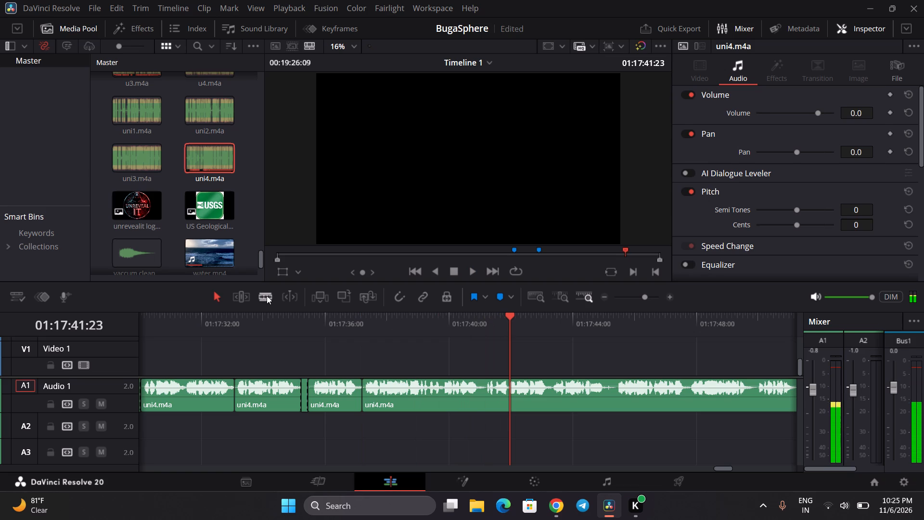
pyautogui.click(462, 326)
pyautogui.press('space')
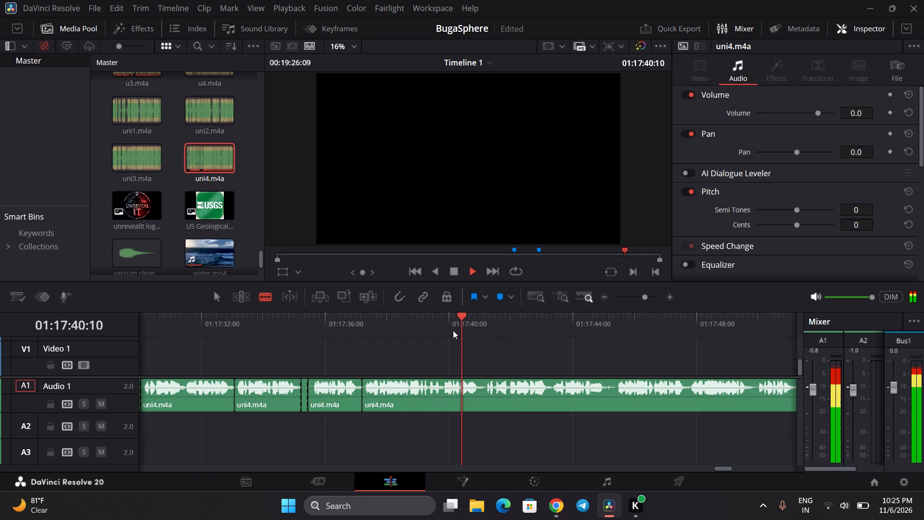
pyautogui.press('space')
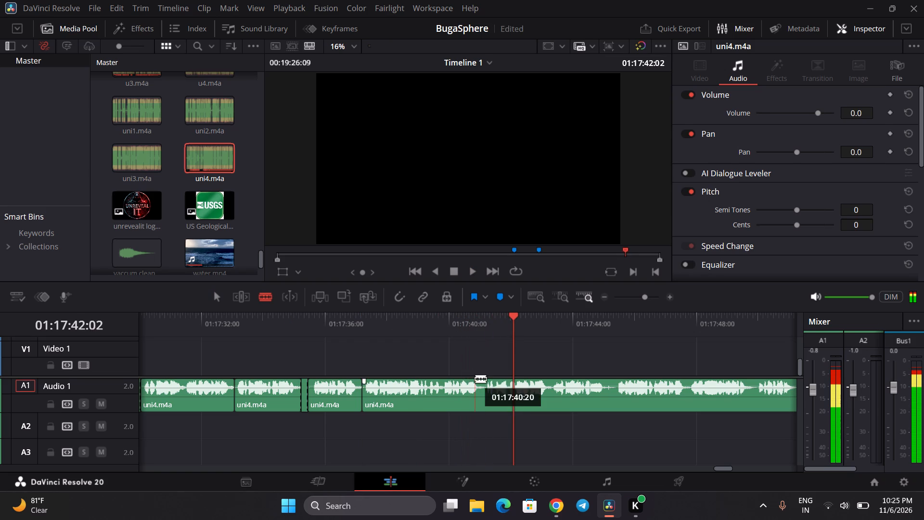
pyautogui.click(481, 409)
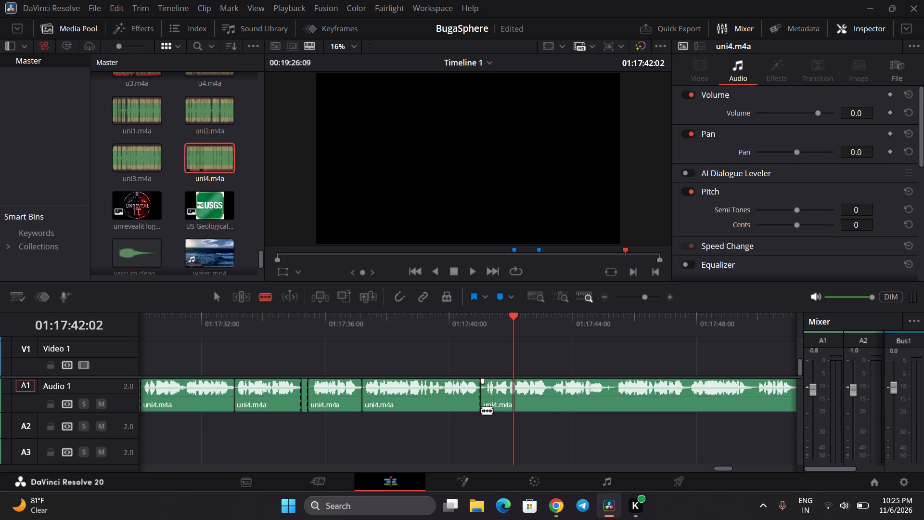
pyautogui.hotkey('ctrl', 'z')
# Listen on to about 01:17:46:14 and split uni4.m4a on both sides of the short pause, at about 01:17:45:03 and 01:17:45:06.
pyautogui.press('space')
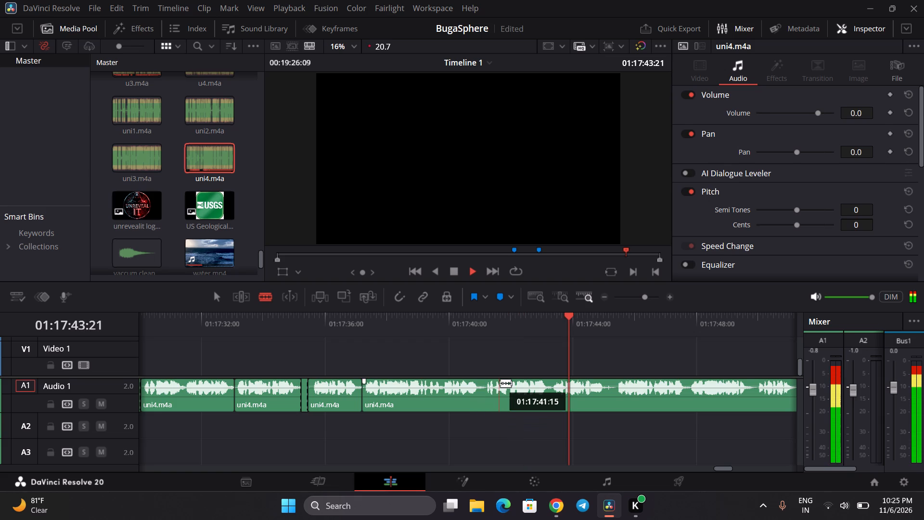
pyautogui.press('space')
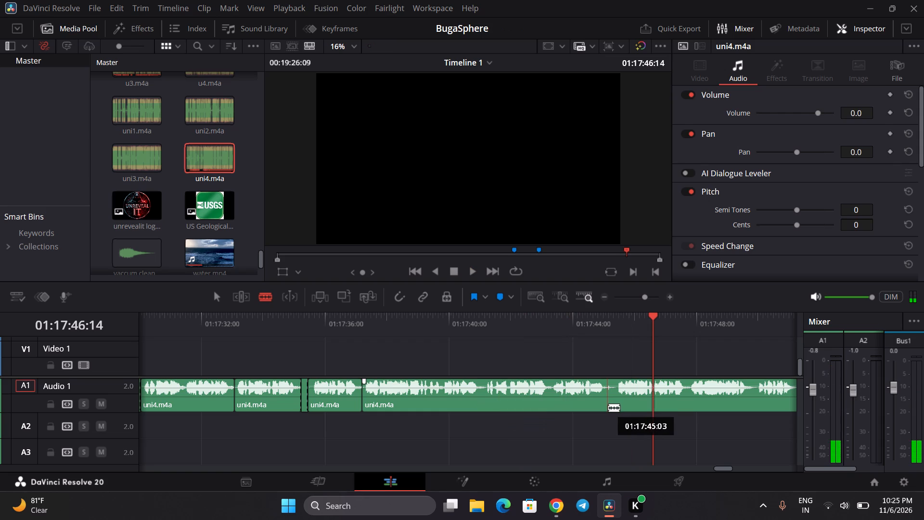
pyautogui.click(608, 407)
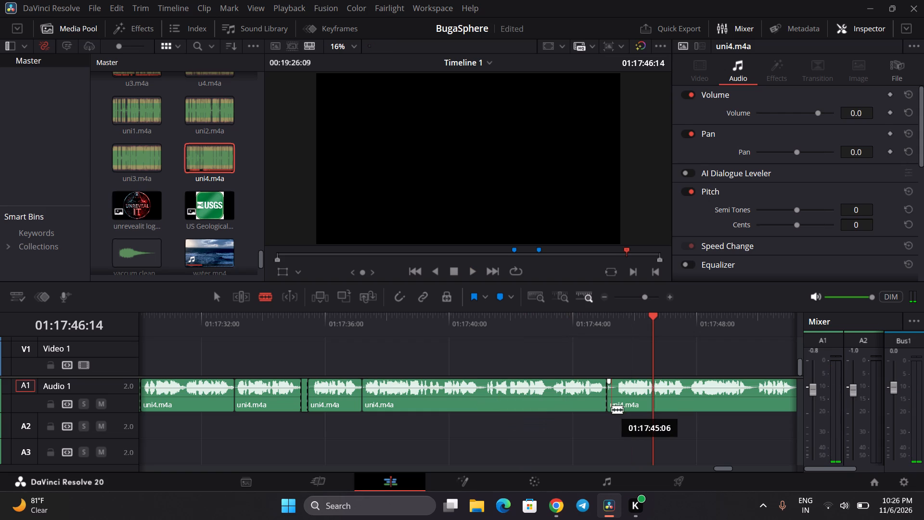
pyautogui.click(612, 409)
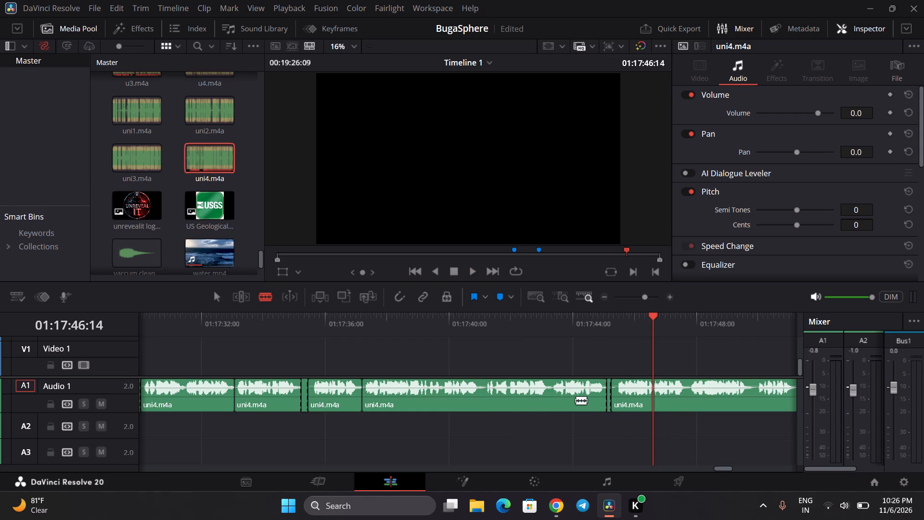
# Listen to uni4.m4a from 01:17:46:14 to about 01:17:51:11, checking for repeated or faulty phrases.
pyautogui.press('space')
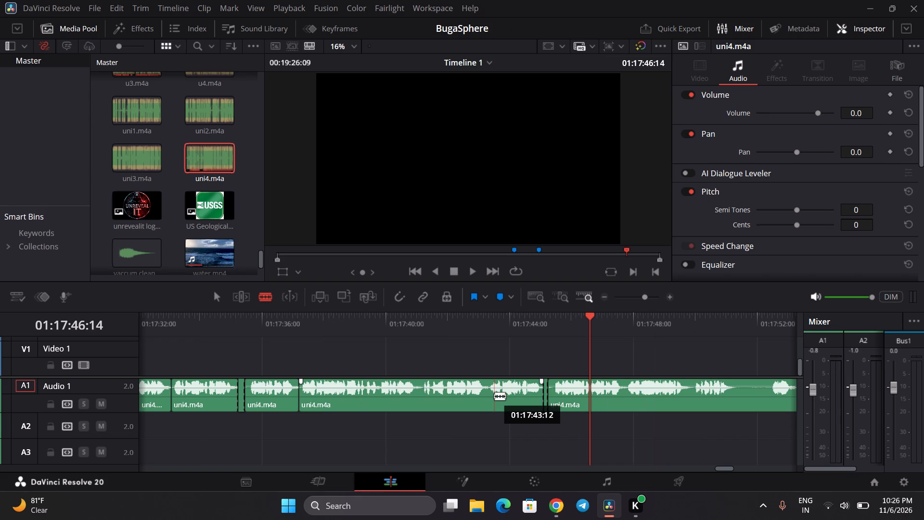
pyautogui.press('space')
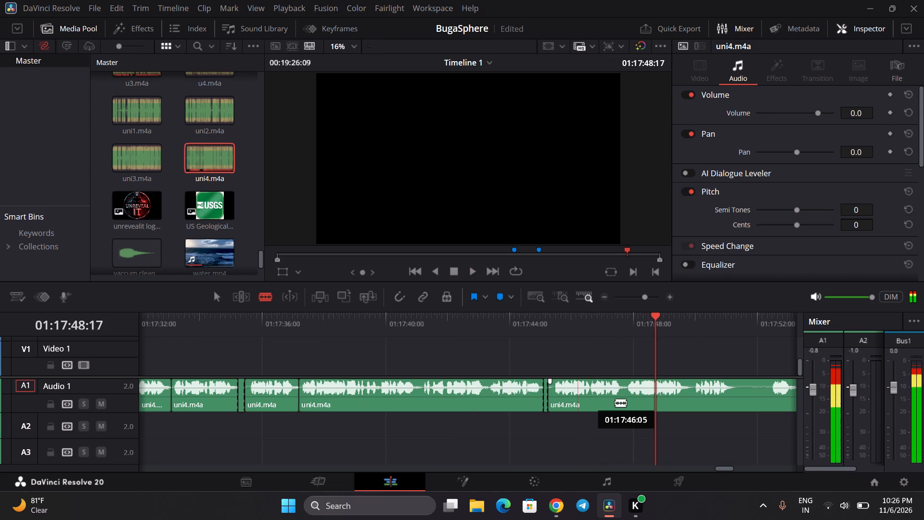
pyautogui.press('space')
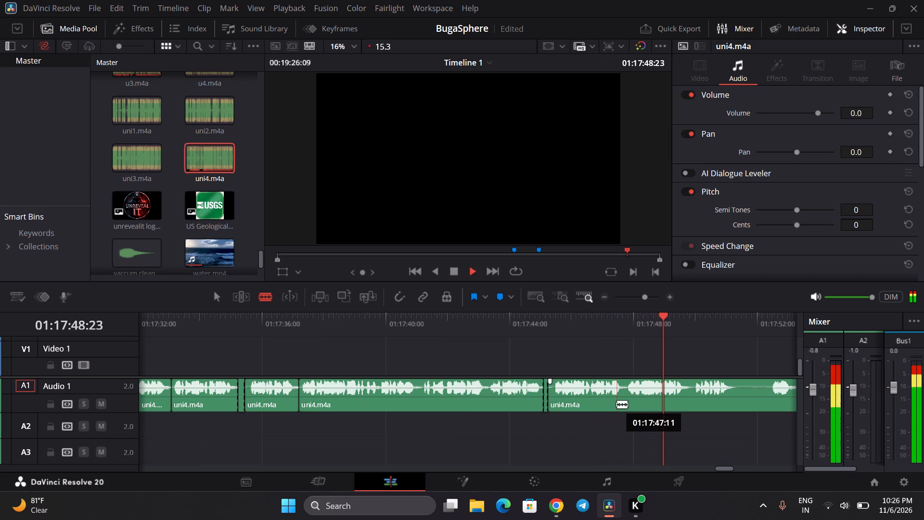
pyautogui.press('space')
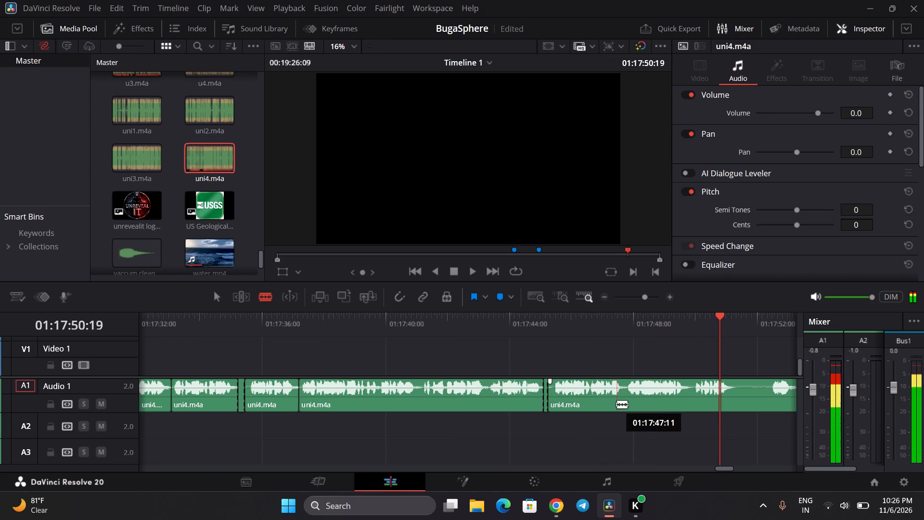
pyautogui.press('space')
pyautogui.press('space')
pyautogui.click(633, 337)
pyautogui.press('space')
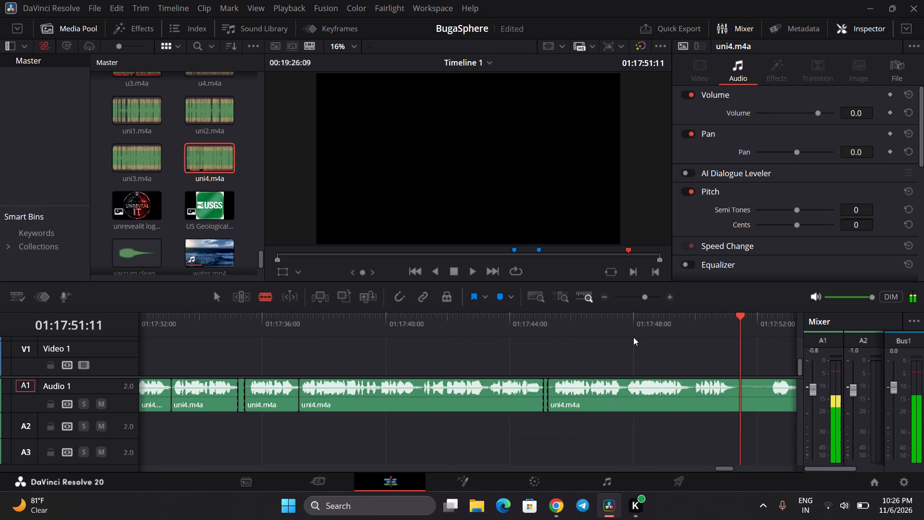
pyautogui.press('space')
# Replay the passage from about 01:17:48 in short bursts and split uni4.m4a at 01:17:49:03, where the unwanted phrase begins.
pyautogui.click(630, 327)
pyautogui.press('space')
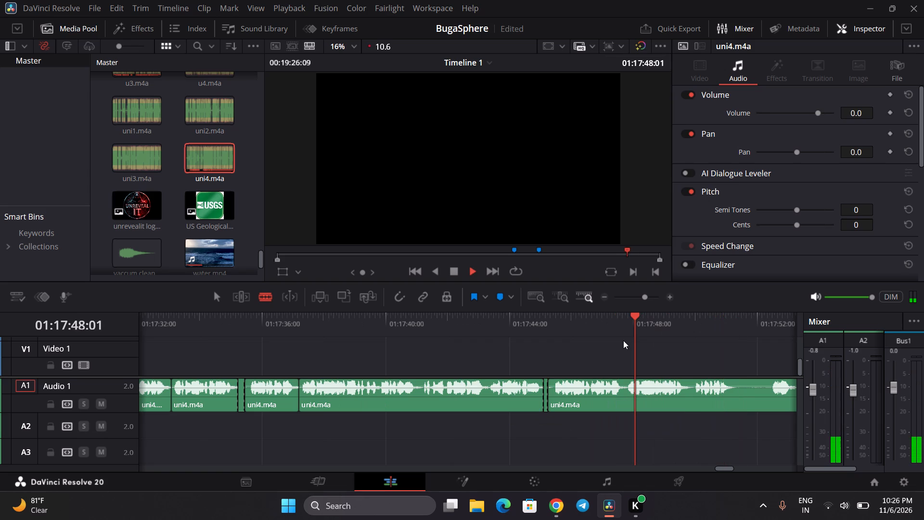
pyautogui.press('space')
pyautogui.press('space')
pyautogui.press('space')
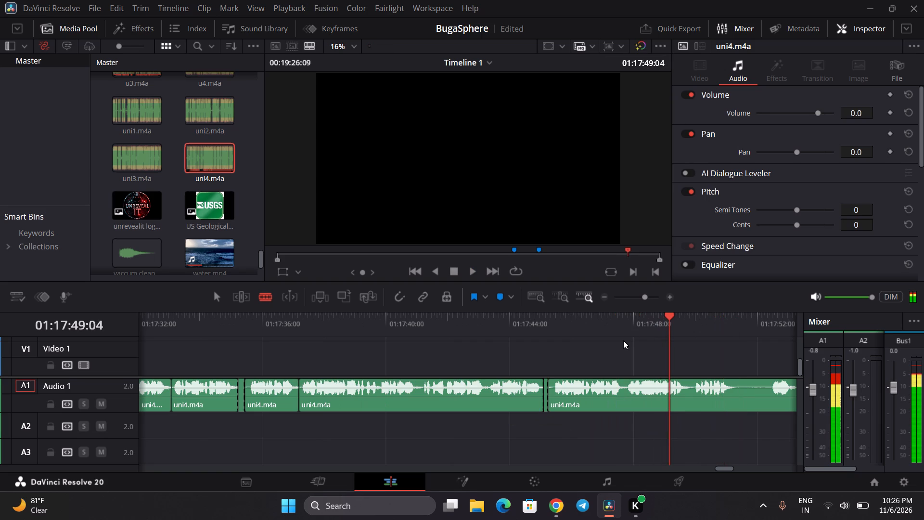
pyautogui.click(658, 327)
pyautogui.press('space')
pyautogui.press('space')
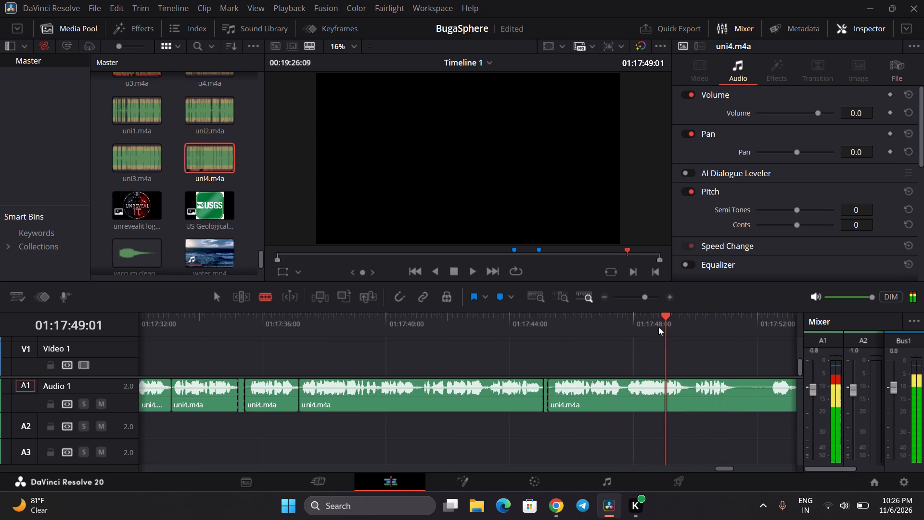
pyautogui.press('space')
pyautogui.press('space')
pyautogui.press('space')
pyautogui.press('space')
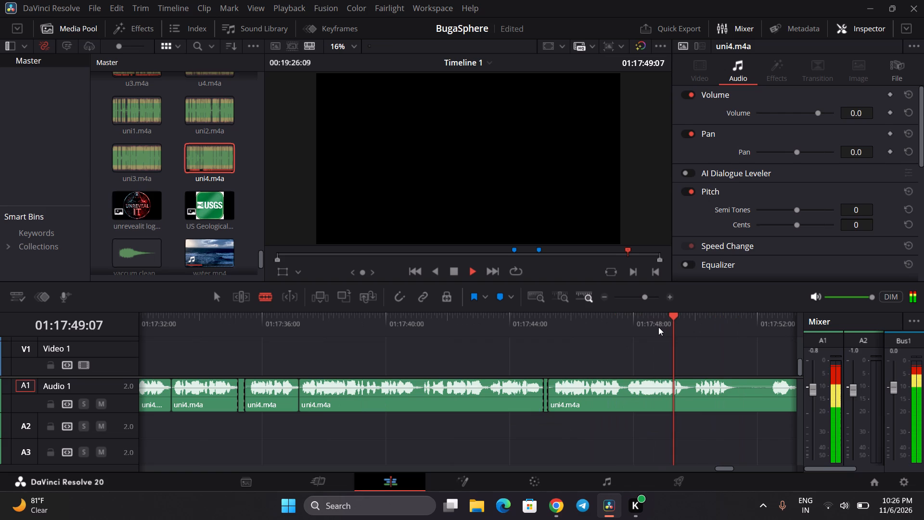
pyautogui.click(669, 400)
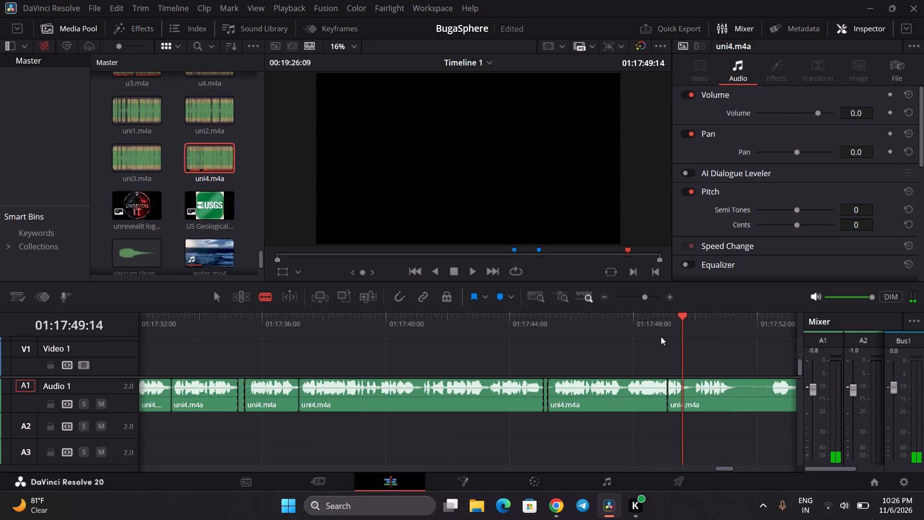
# Listen from 01:17:49:03 and split uni4.m4a at the end of the unwanted phrase, at about 01:17:50:00.
pyautogui.click(662, 325)
pyautogui.click(668, 326)
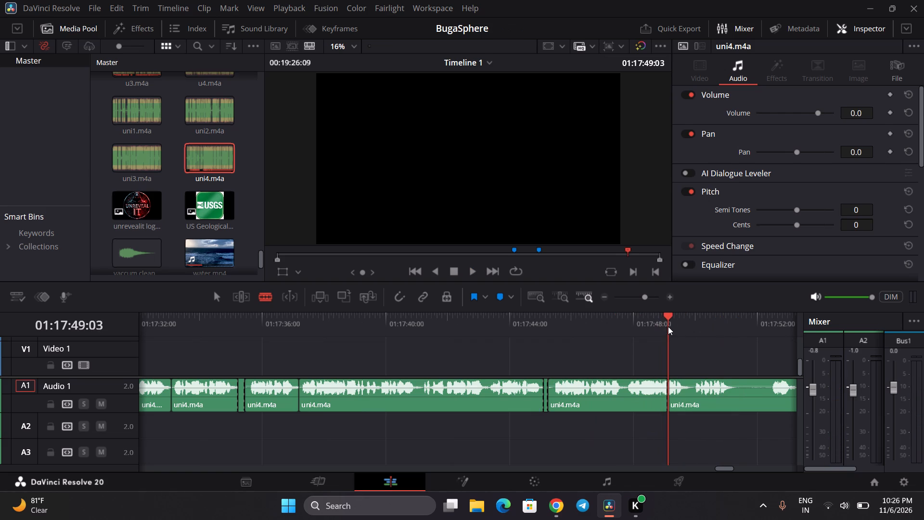
pyautogui.press('space')
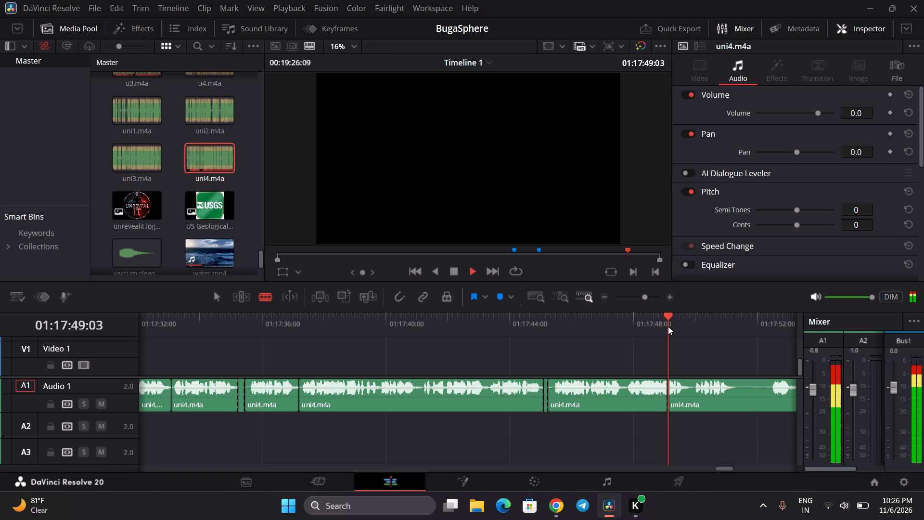
pyautogui.press('space')
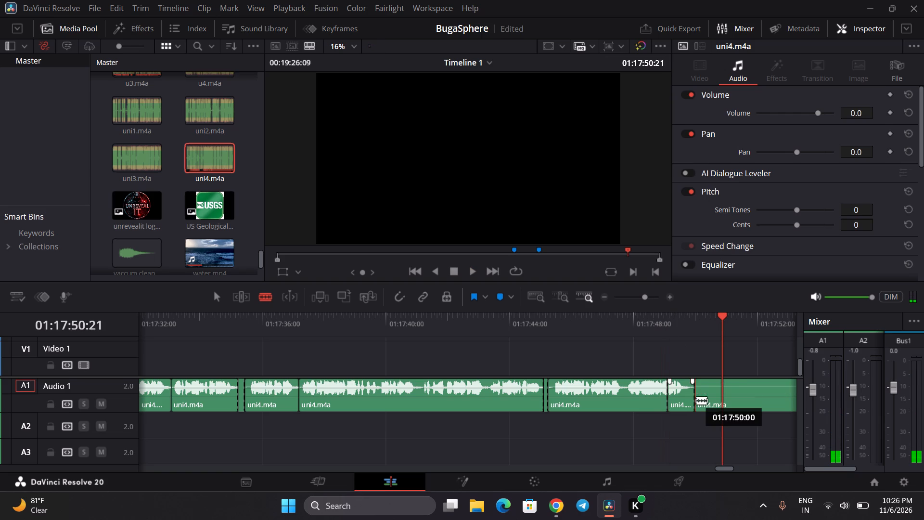
# Delete the short uni4.m4a take between 01:17:49:03 and about 01:17:50:00 and close its gap.
pyautogui.click(215, 296)
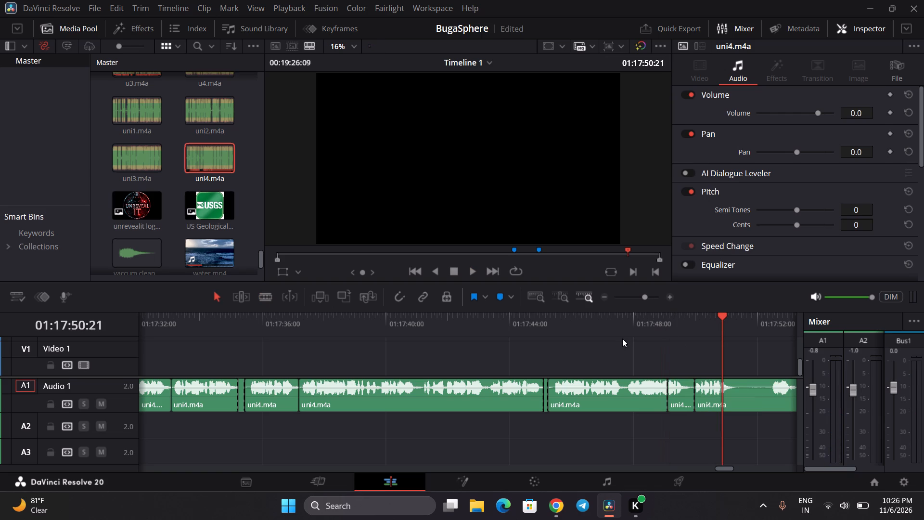
pyautogui.click(675, 400)
pyautogui.press('BackSpace')
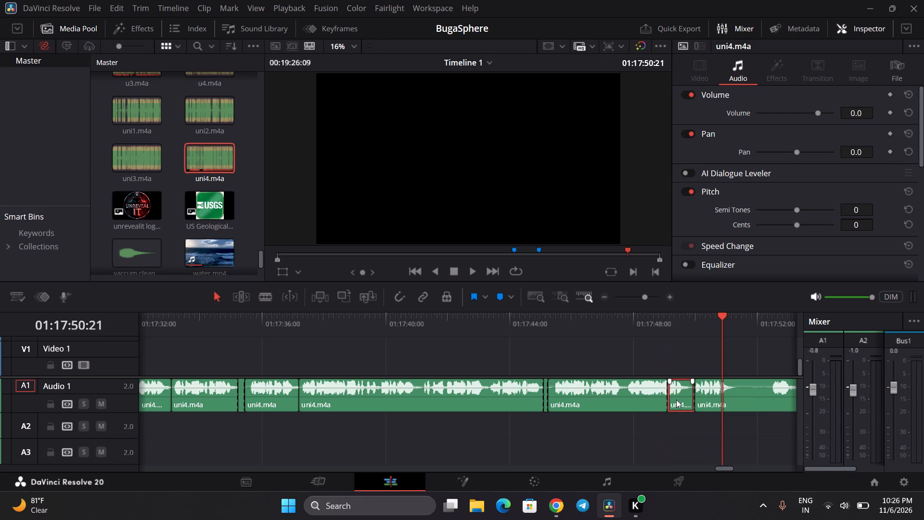
pyautogui.click(676, 400)
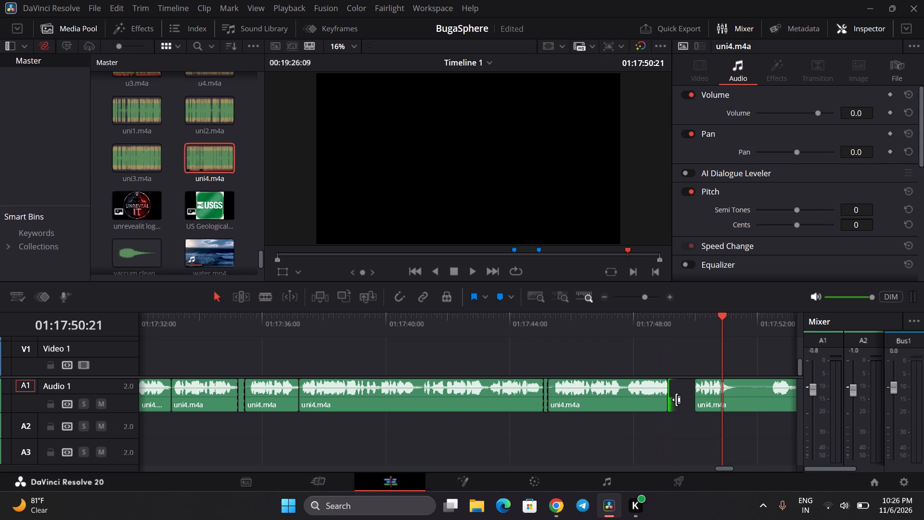
pyautogui.click(679, 400)
pyautogui.press('BackSpace')
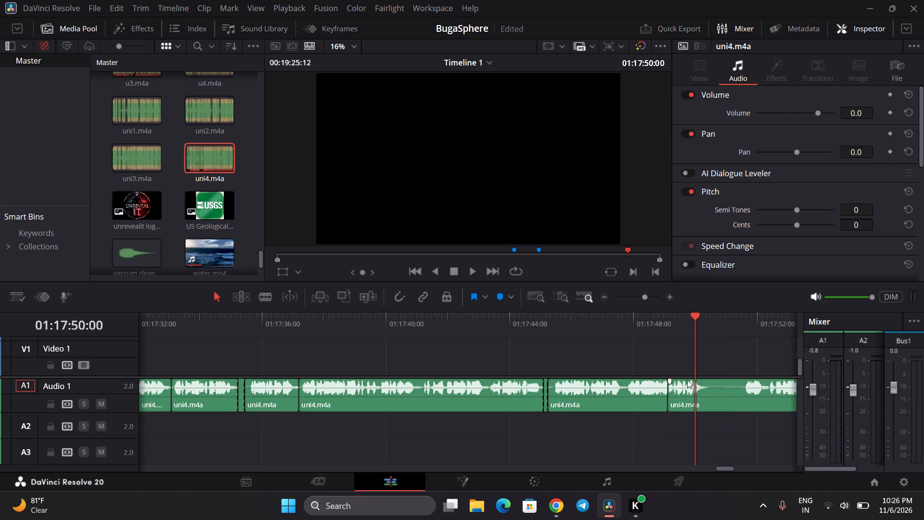
# Replay uni4.m4a repeatedly from about 01:17:48:12 to 01:17:51:03, checking how the narration flows across the cut at 01:17:49:03.
pyautogui.click(649, 327)
pyautogui.press('space')
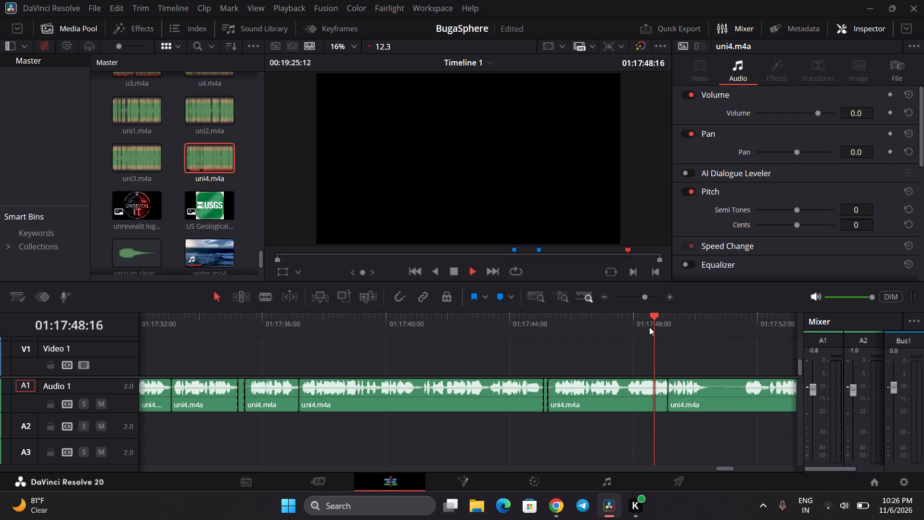
pyautogui.press('space')
pyautogui.click(649, 327)
pyautogui.press('space')
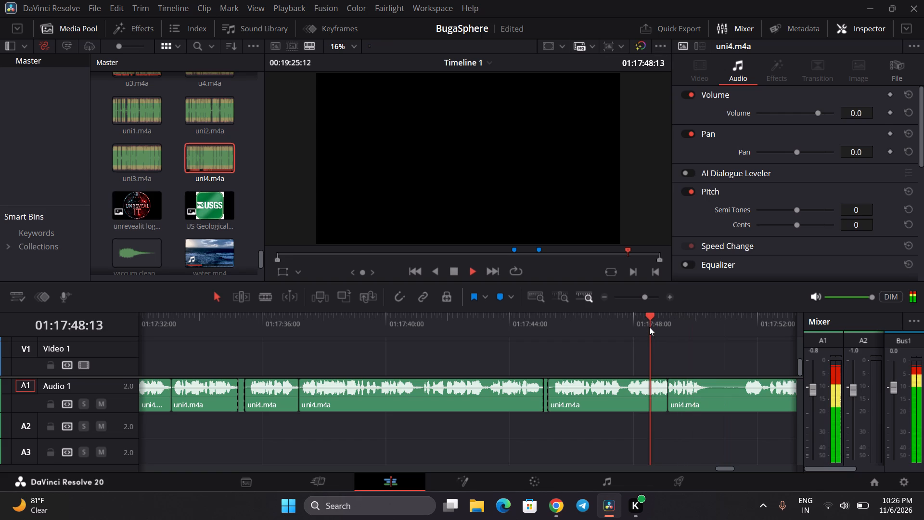
pyautogui.press('space')
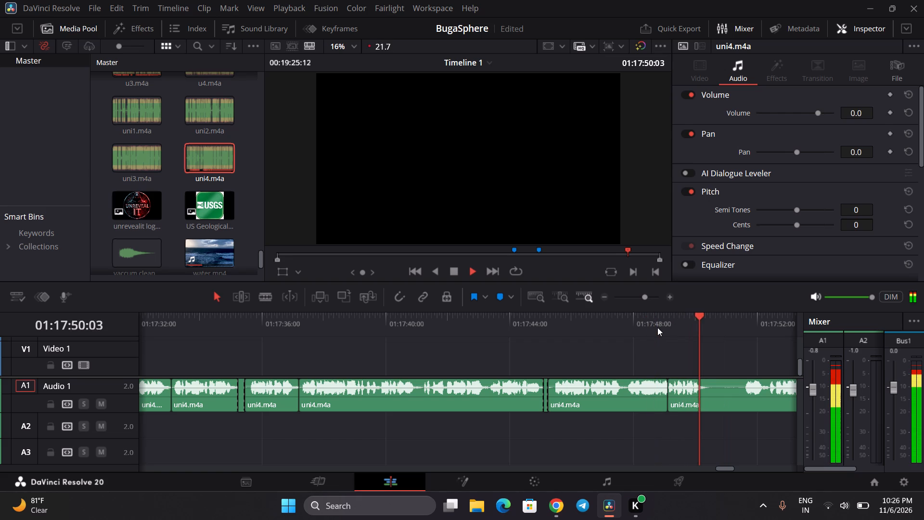
pyautogui.click(658, 327)
pyautogui.press('space')
pyautogui.press('space')
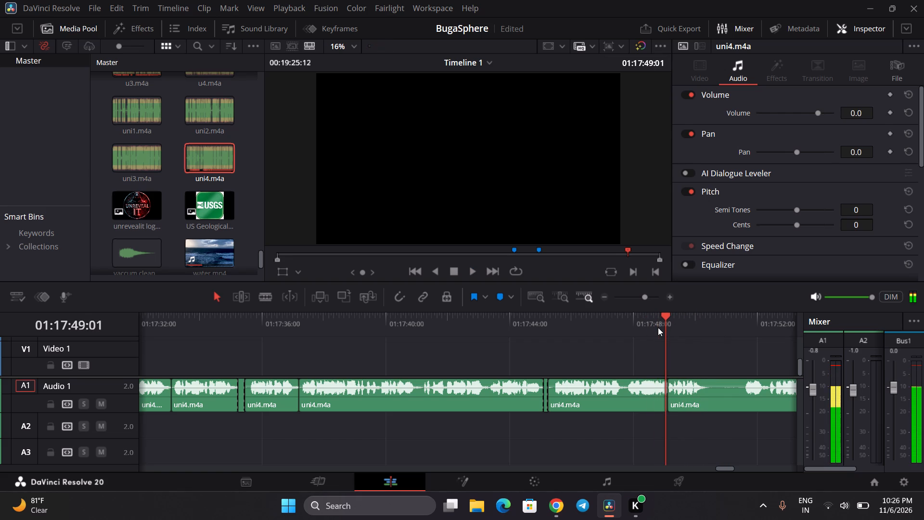
pyautogui.press('space')
pyautogui.press('space')
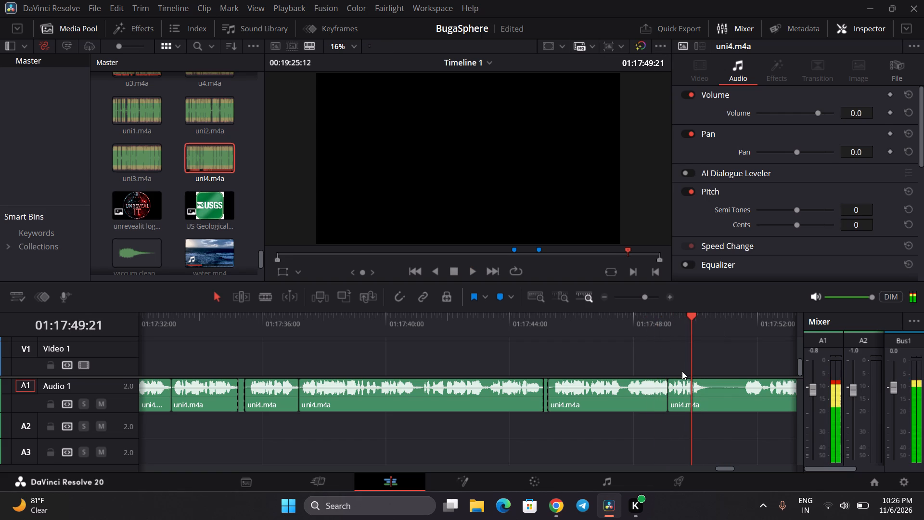
pyautogui.click(660, 329)
pyautogui.press('space')
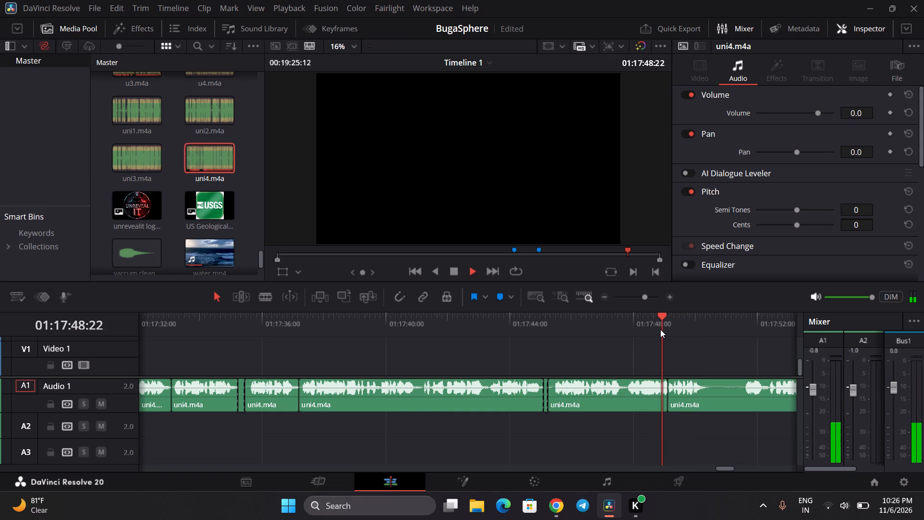
pyautogui.press('space')
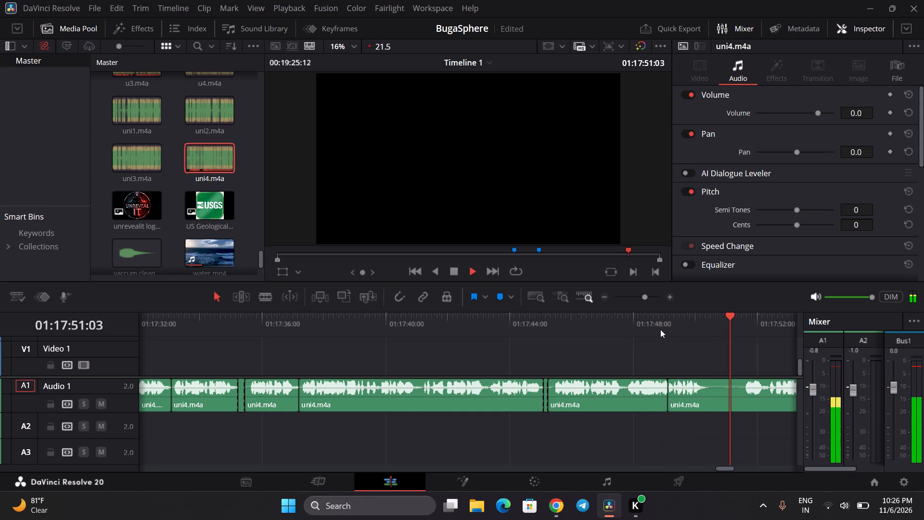
pyautogui.click(646, 330)
pyautogui.press('space')
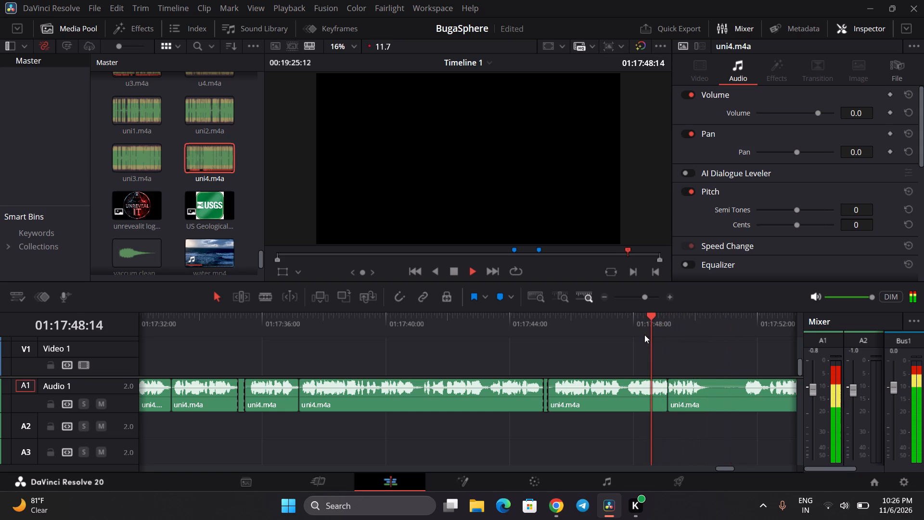
pyautogui.press('space')
# Extend the uni4.m4a clip ending at 01:17:49:03 by one frame, first shifting the following clip later, and close the gap between them.
pyautogui.moveTo(698, 395); pyautogui.dragTo(707, 396)
pyautogui.click(664, 403)
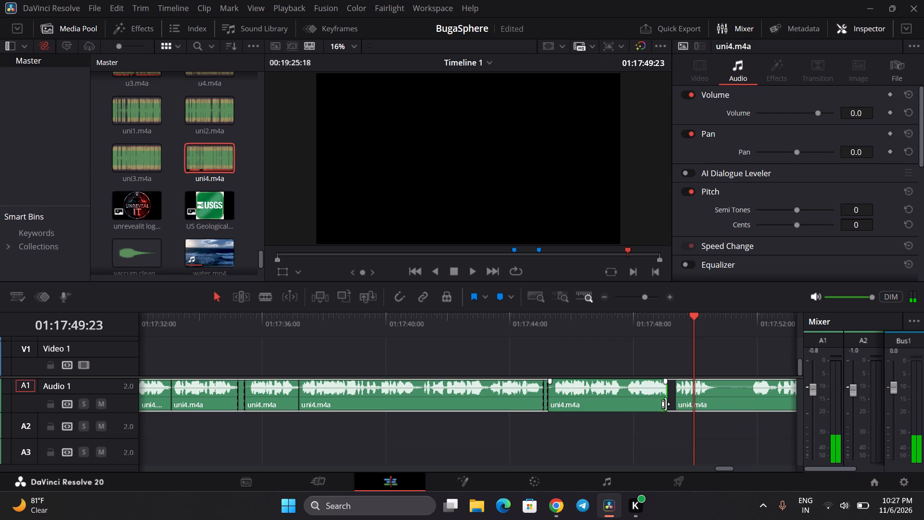
pyautogui.click(656, 330)
pyautogui.press('space')
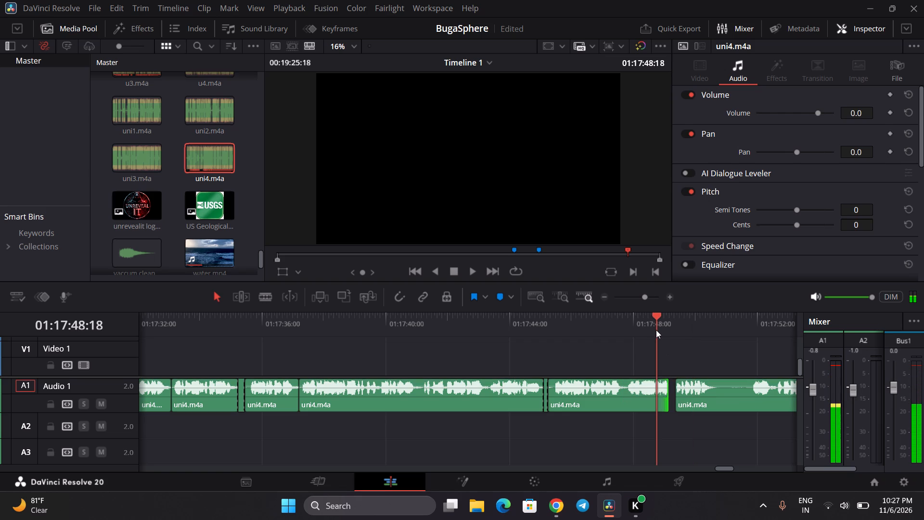
pyautogui.press('space')
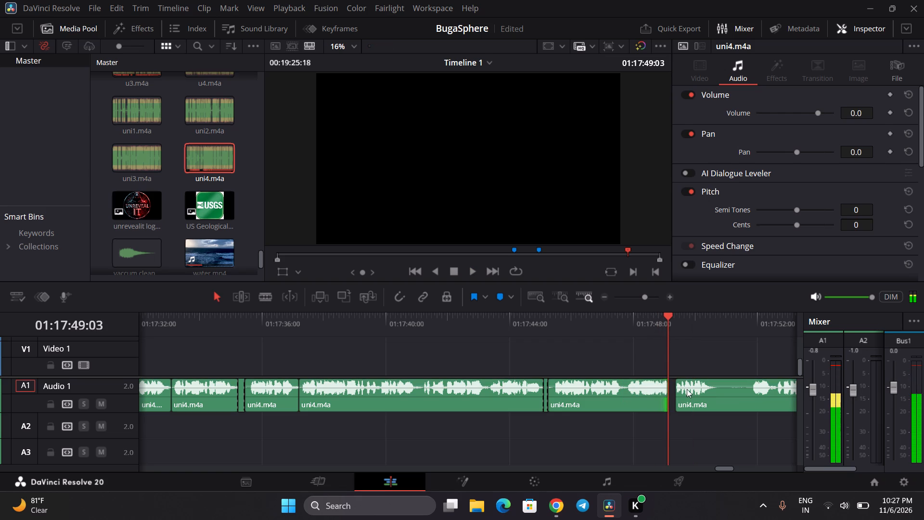
pyautogui.click(672, 401)
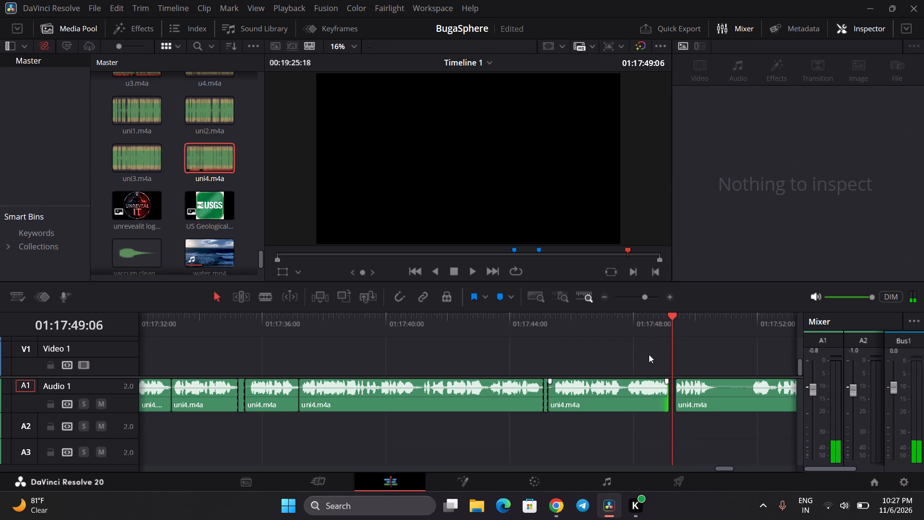
pyautogui.click(653, 325)
pyautogui.click(671, 403)
pyautogui.press('BackSpace')
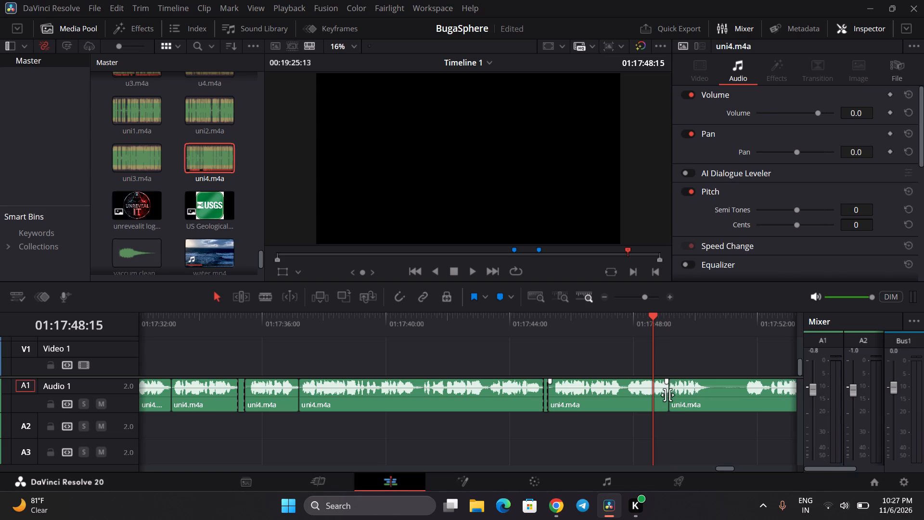
# Add a Cross Fade 0 dB at the uni4.m4a cut near 01:17:49:04, shorten it to 2 frames, and listen across it.
pyautogui.rightClick(669, 396)
pyautogui.click(692, 401)
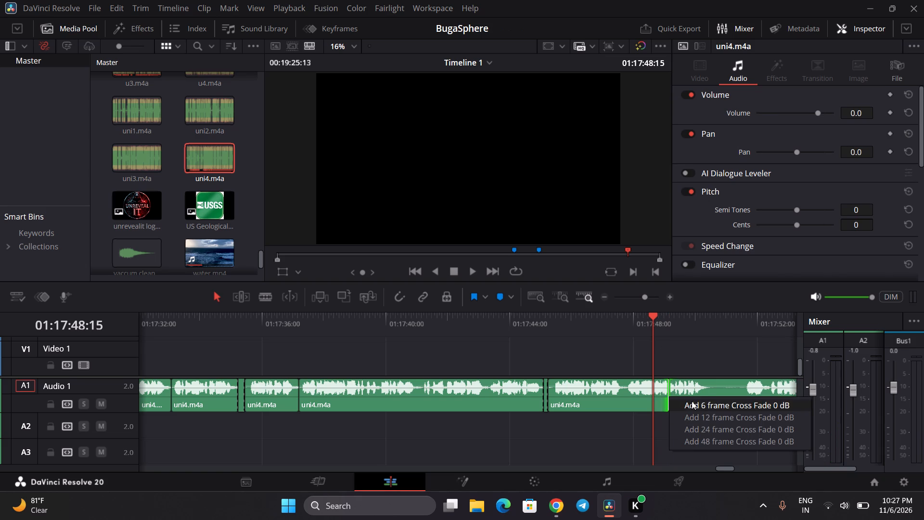
pyautogui.click(667, 393)
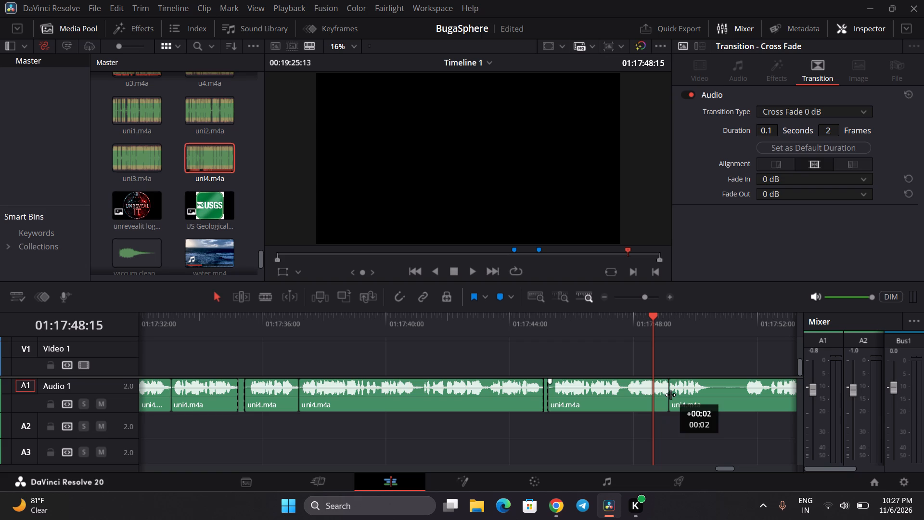
pyautogui.press('space')
pyautogui.press('space')
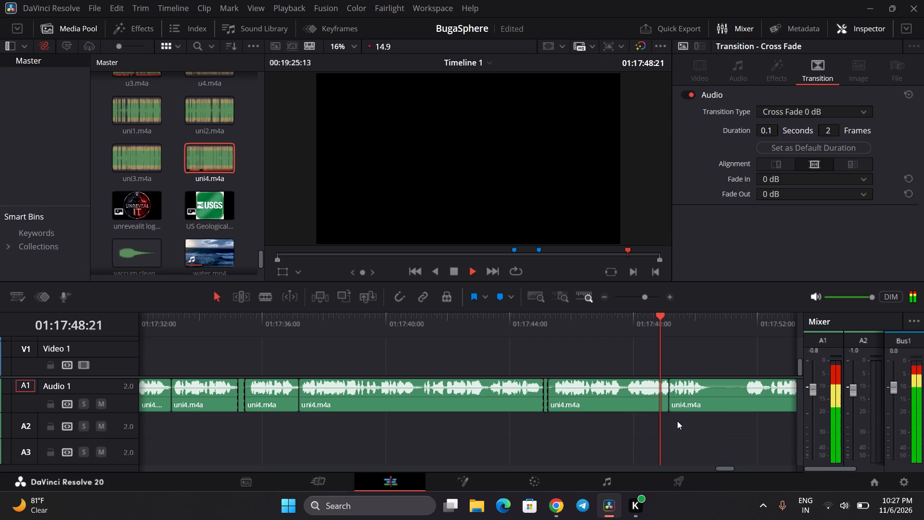
pyautogui.click(659, 326)
pyautogui.press('space')
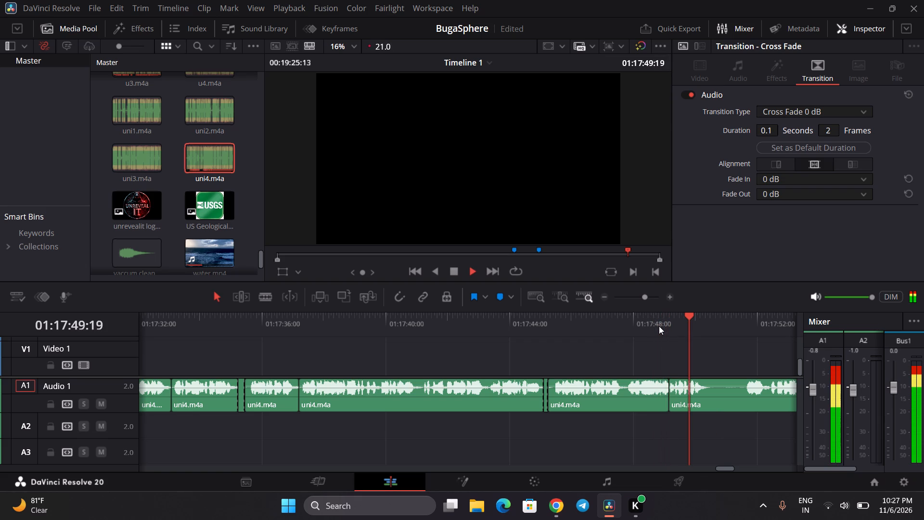
pyautogui.press('space')
# Listen on to about 01:17:55:19 and split uni4.m4a around the pause, at about 01:17:50:18 and 01:17:51:08.
pyautogui.press('space')
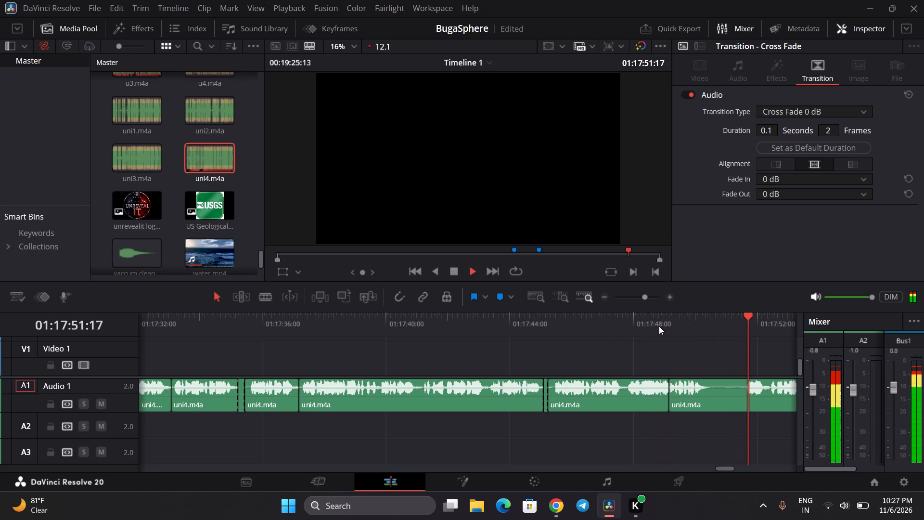
pyautogui.press('space')
pyautogui.hscroll(-1, 659, 326)
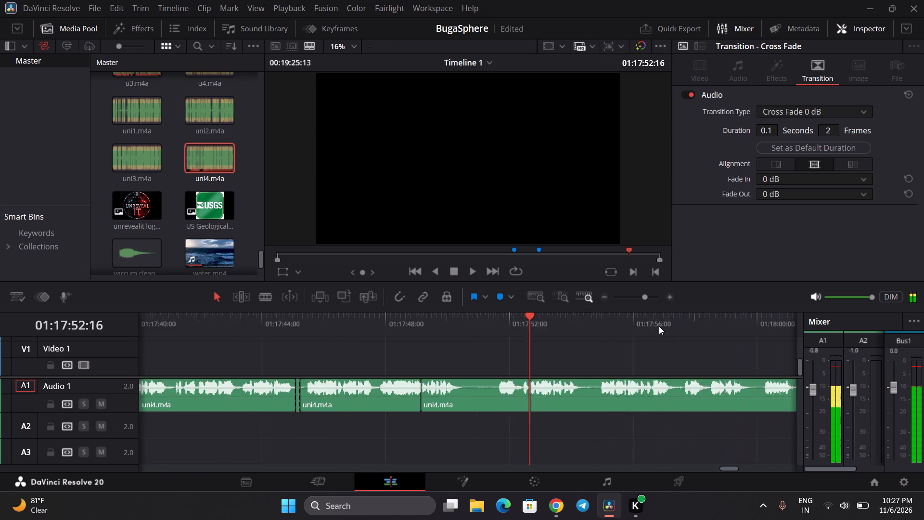
pyautogui.hscroll(-1, 659, 326)
pyautogui.press('space')
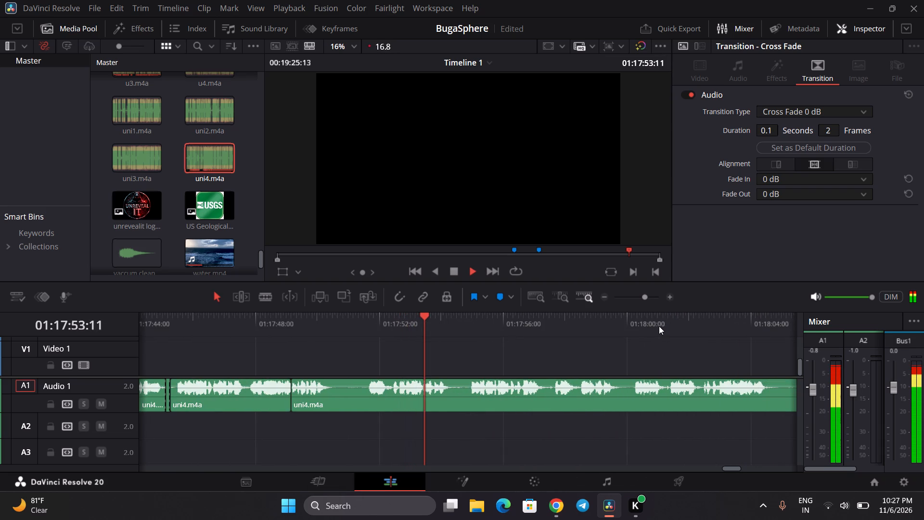
pyautogui.press('space')
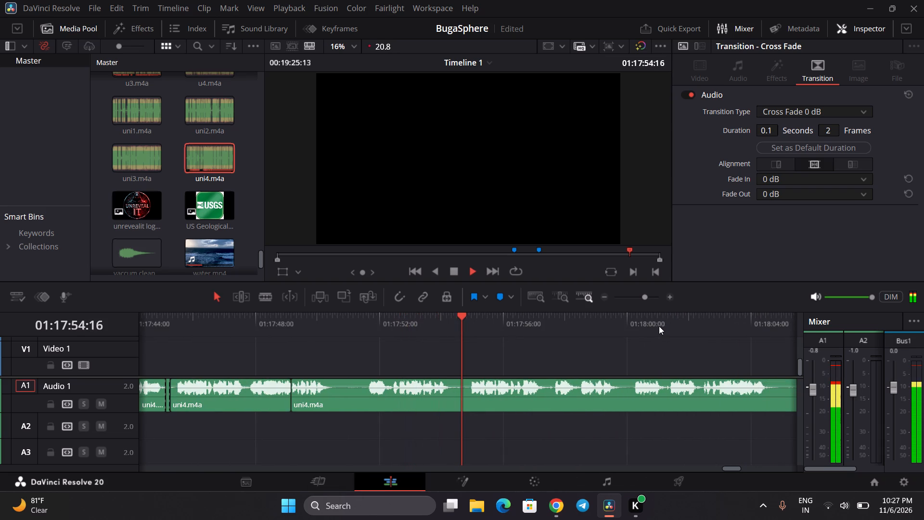
pyautogui.click(267, 297)
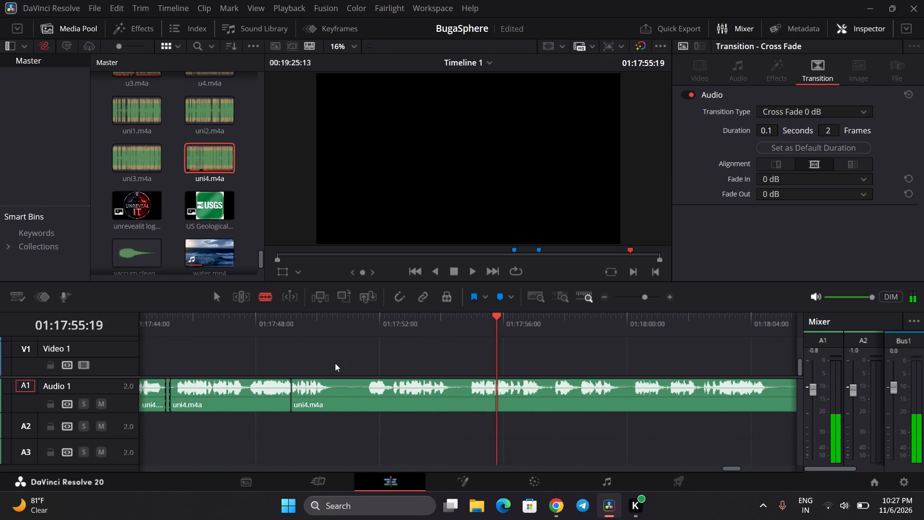
pyautogui.click(343, 391)
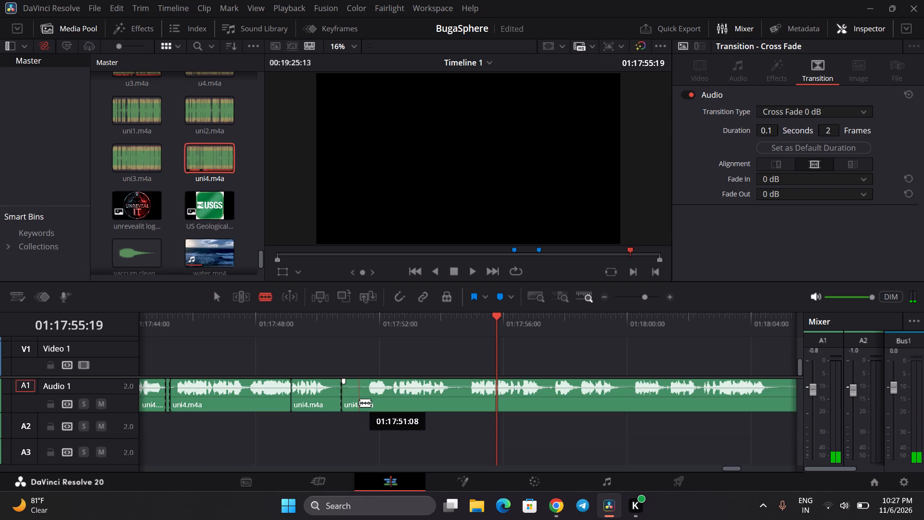
pyautogui.click(359, 403)
# Listen from about 01:17:52 to 01:17:58:07 and split uni4.m4a around the pause, at about 01:17:54:10 and 01:17:54:15.
pyautogui.click(374, 334)
pyautogui.press('space')
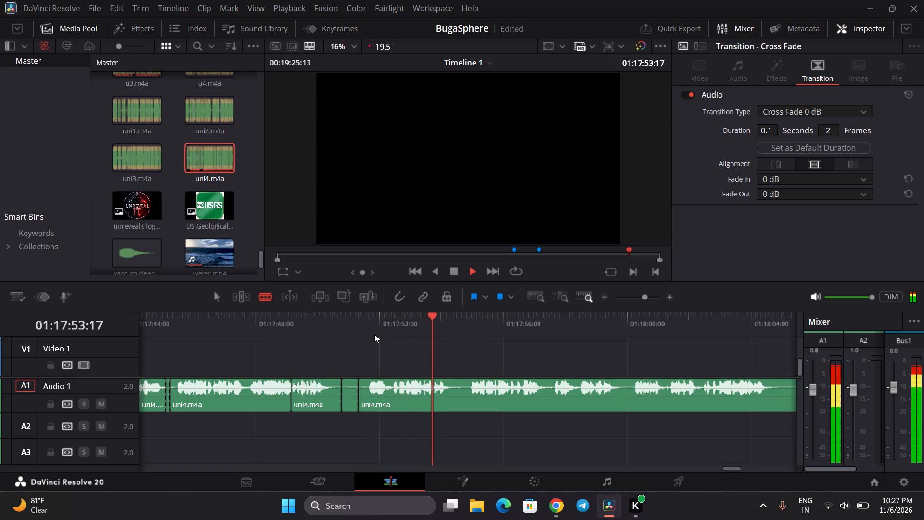
pyautogui.press('space')
pyautogui.press('space')
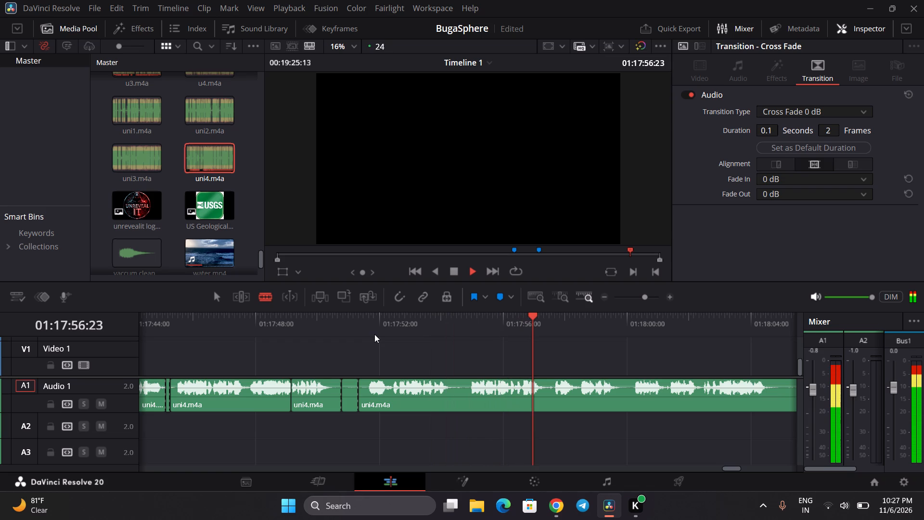
pyautogui.press('space')
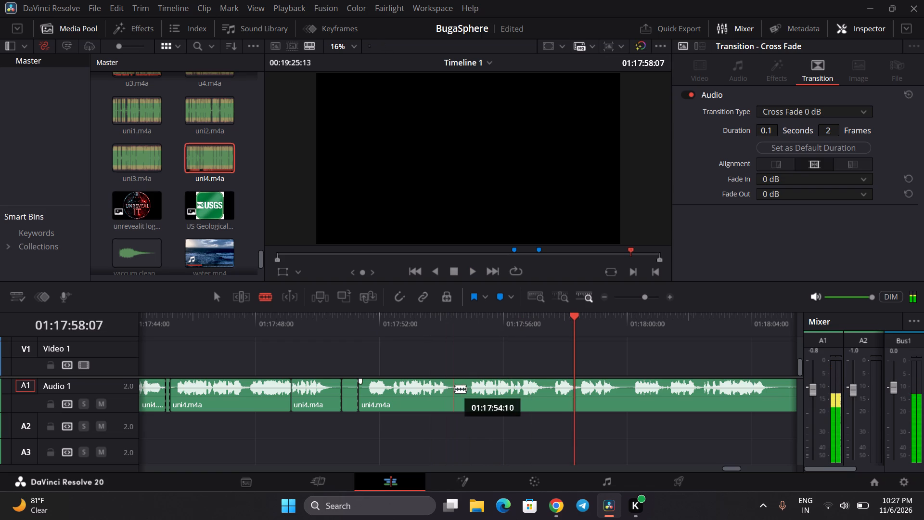
pyautogui.click(455, 389)
pyautogui.click(461, 399)
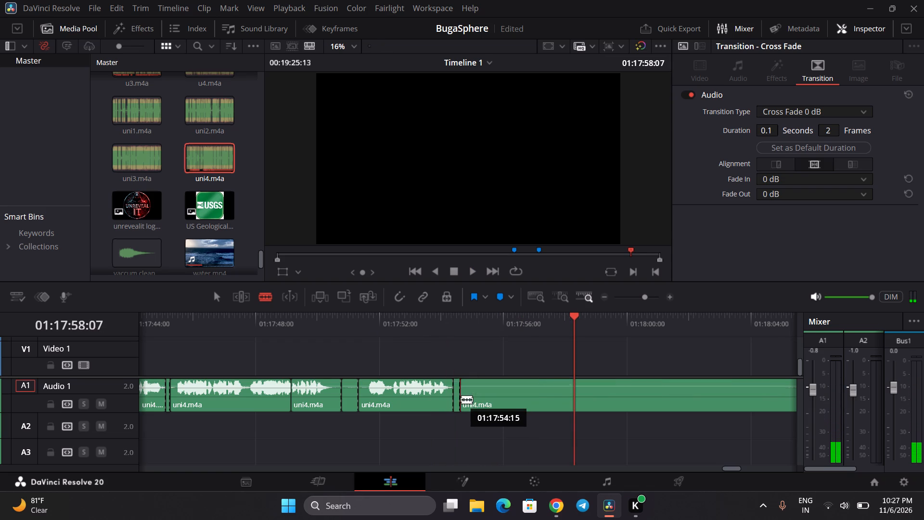
# Listen from about 01:17:55 to 01:18:00 and split uni4.m4a around the short pause, at about 01:17:57:11 and 01:17:57:13.
pyautogui.click(474, 329)
pyautogui.press('space')
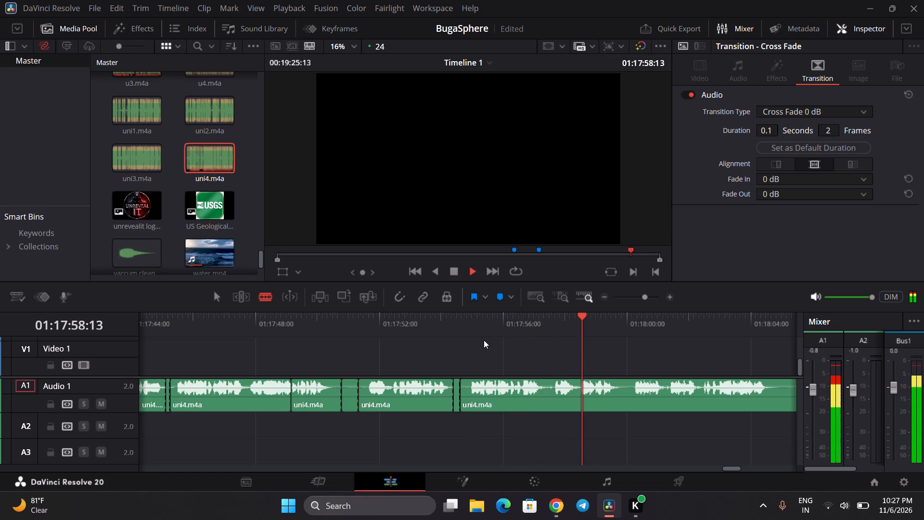
pyautogui.press('space')
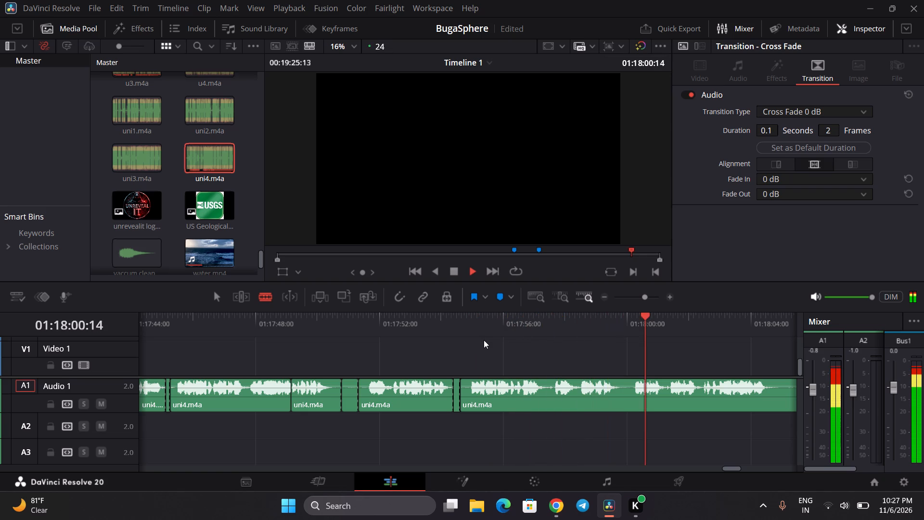
pyautogui.click(527, 324)
pyautogui.press('space')
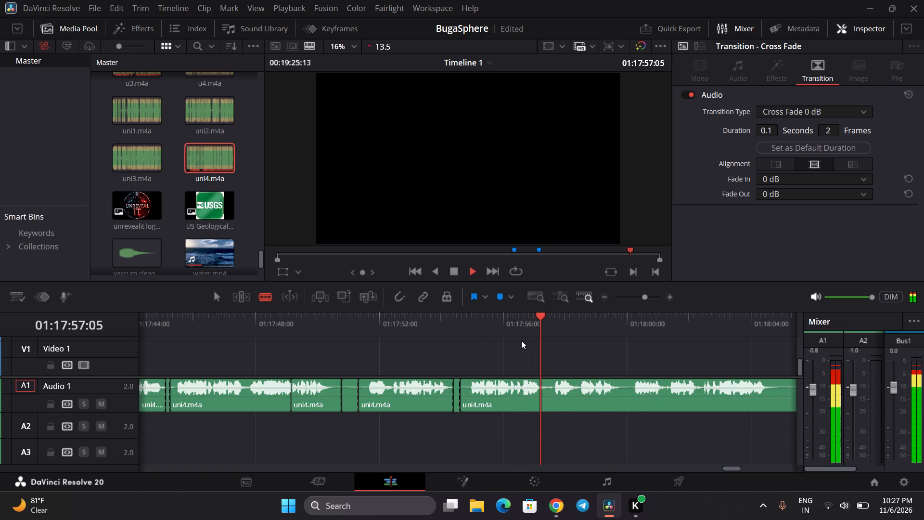
pyautogui.press('space')
pyautogui.click(550, 402)
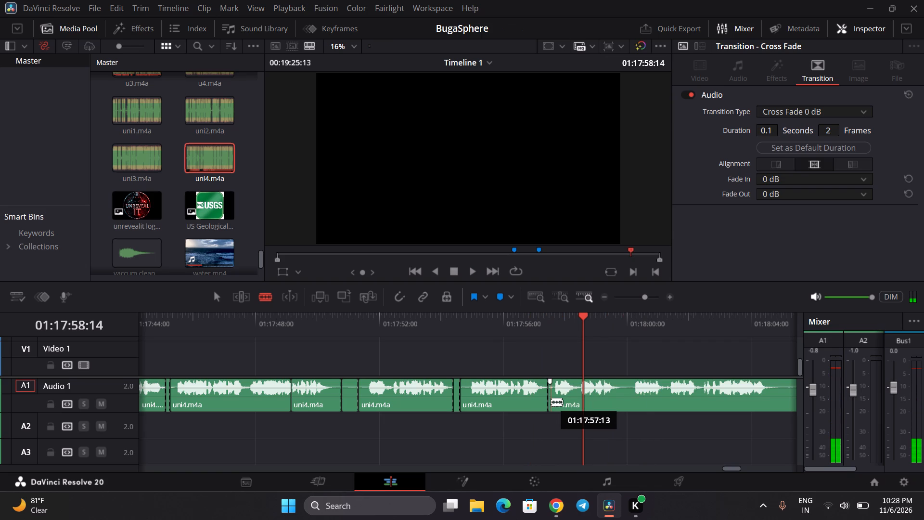
pyautogui.click(553, 402)
# Listen on to 01:18:01:02 and split uni4.m4a around the pause, at about 01:17:59:22 and 01:18:00:01.
pyautogui.press('space')
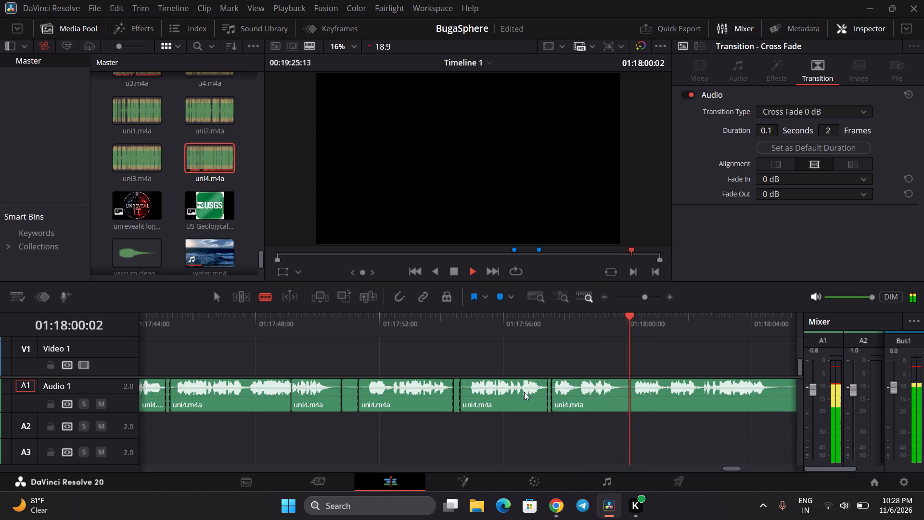
pyautogui.press('space')
pyautogui.hscroll(-1, 534, 373)
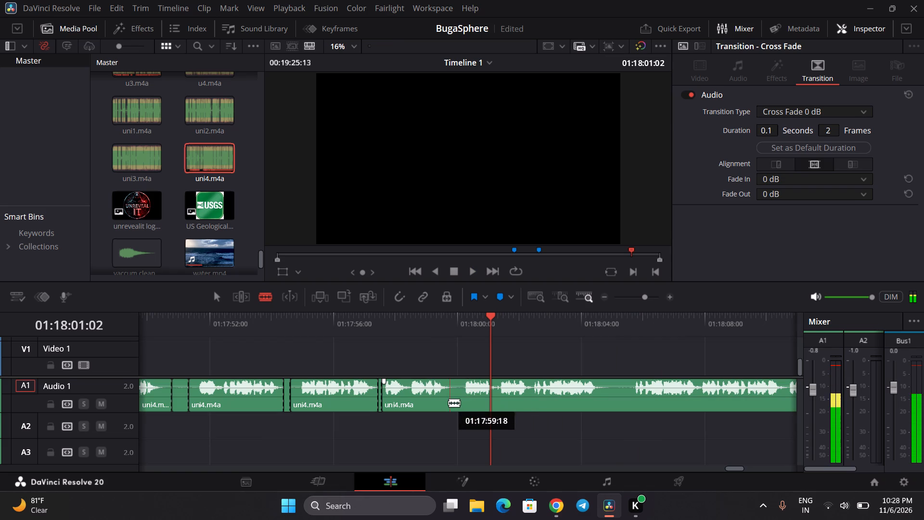
pyautogui.click(455, 410)
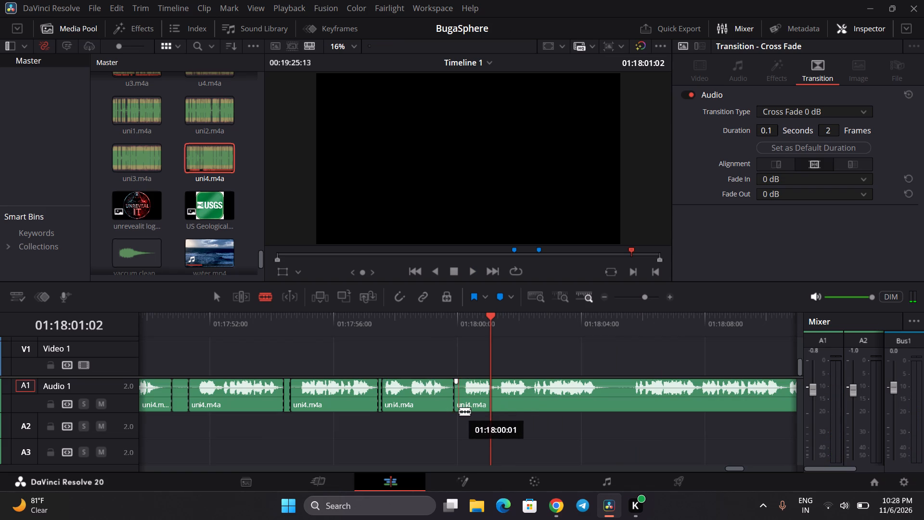
pyautogui.click(459, 411)
# Listen on to about 01:18:02:11 and undo the last split of uni4.m4a, made at about 01:18:00:01.
pyautogui.press('space')
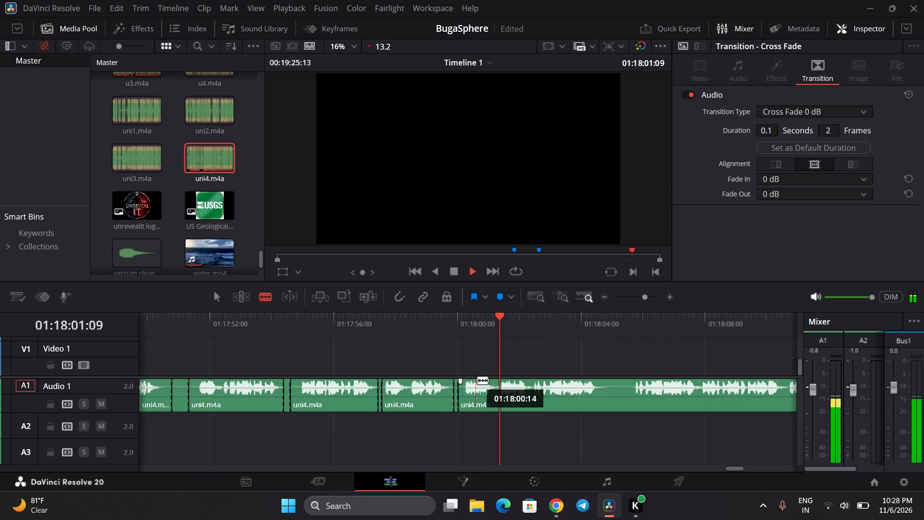
pyautogui.press('space')
pyautogui.hotkey('ctrl', 'z')
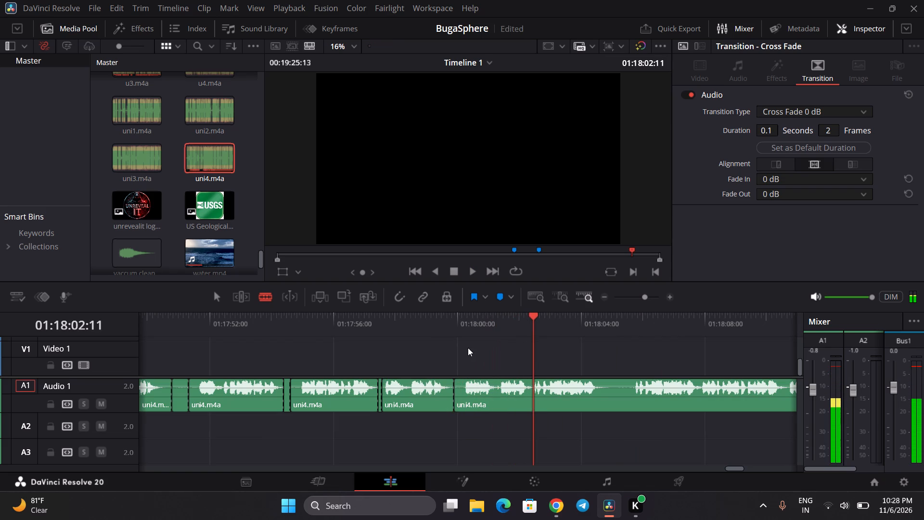
# Listen from about 01:18:00, split uni4.m4a at about 01:18:01:07, delete the short piece from 01:17:59:22 to that cut and close the gap.
pyautogui.click(476, 323)
pyautogui.press('space')
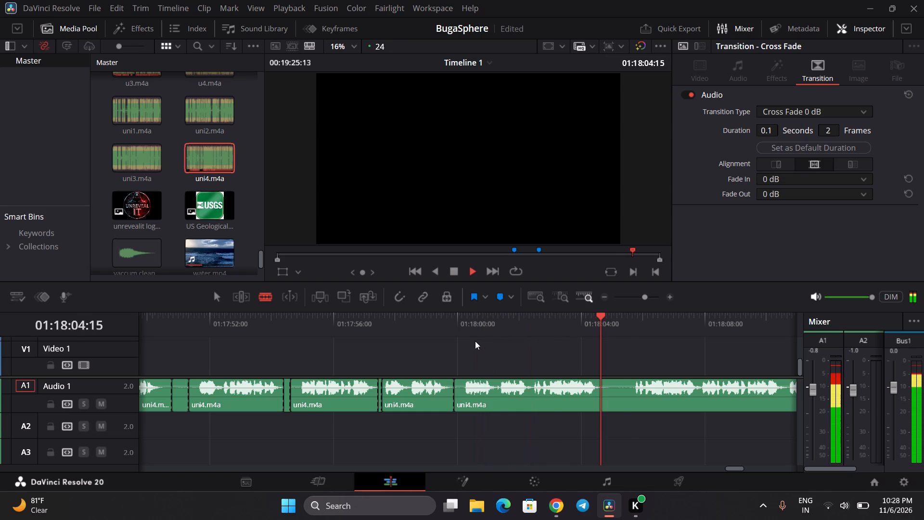
pyautogui.press('space')
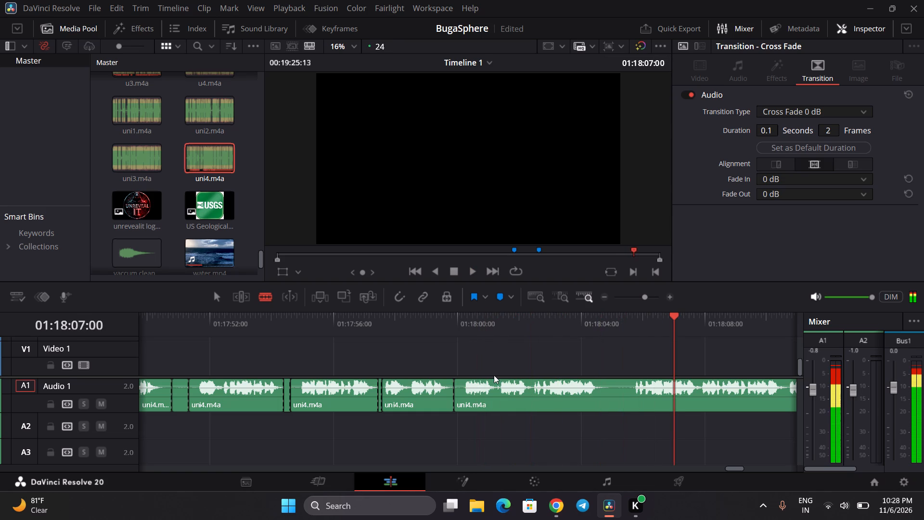
pyautogui.click(498, 401)
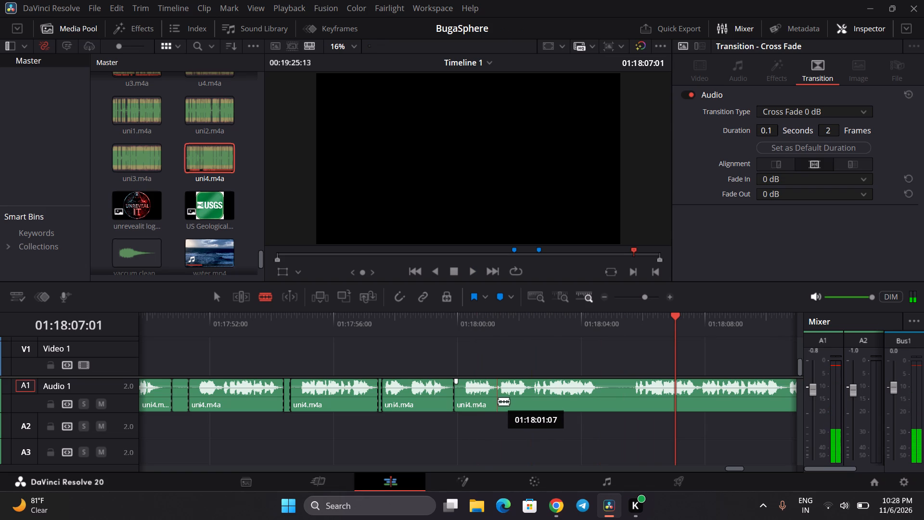
pyautogui.click(215, 297)
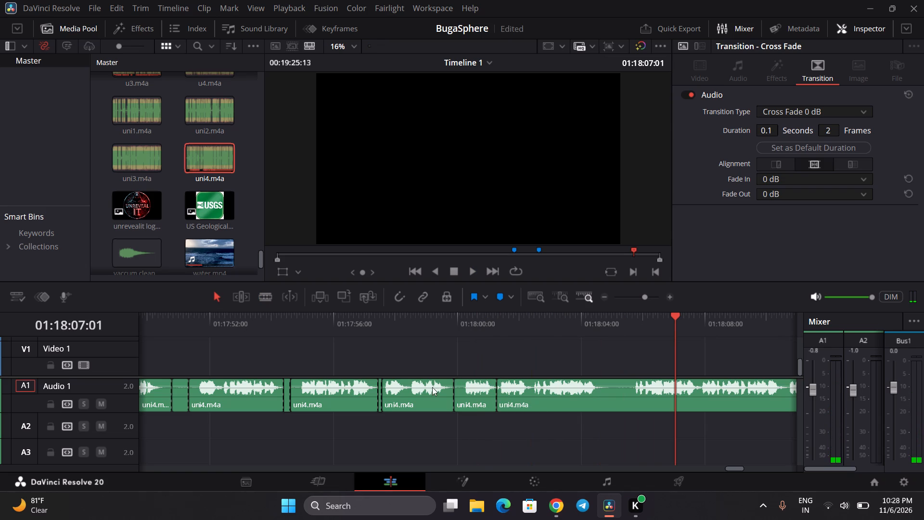
pyautogui.click(488, 400)
pyautogui.press('BackSpace')
pyautogui.click(488, 400)
pyautogui.press('BackSpace')
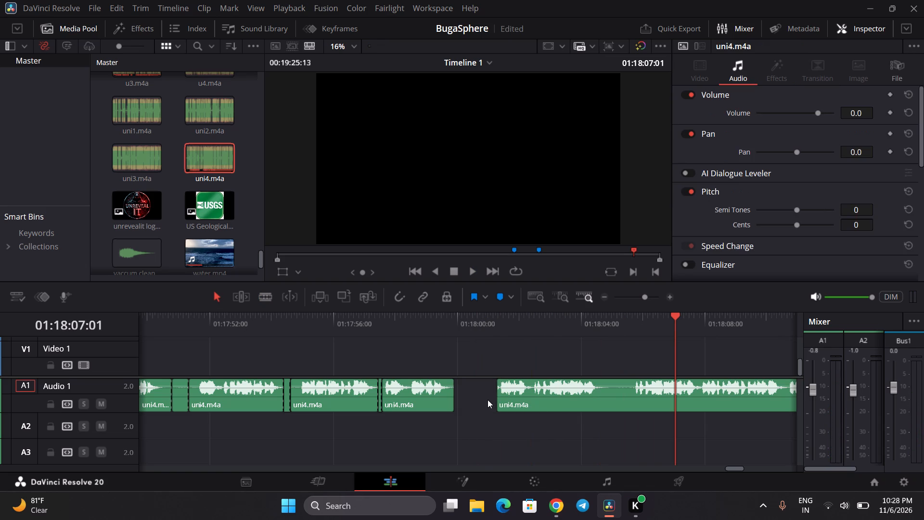
# Listen across the new joint to 01:18:04:22 and split uni4.m4a at about 01:18:01:00.
pyautogui.click(442, 322)
pyautogui.press('space')
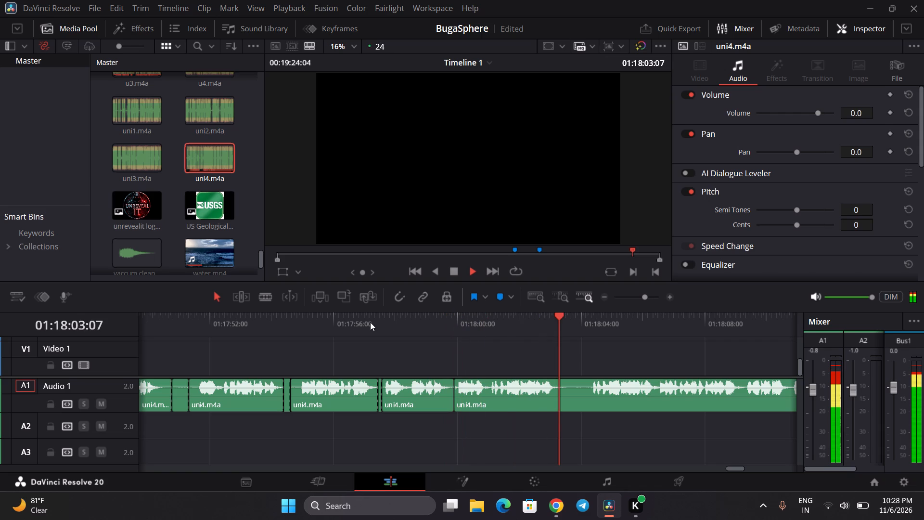
pyautogui.press('space')
pyautogui.click(258, 299)
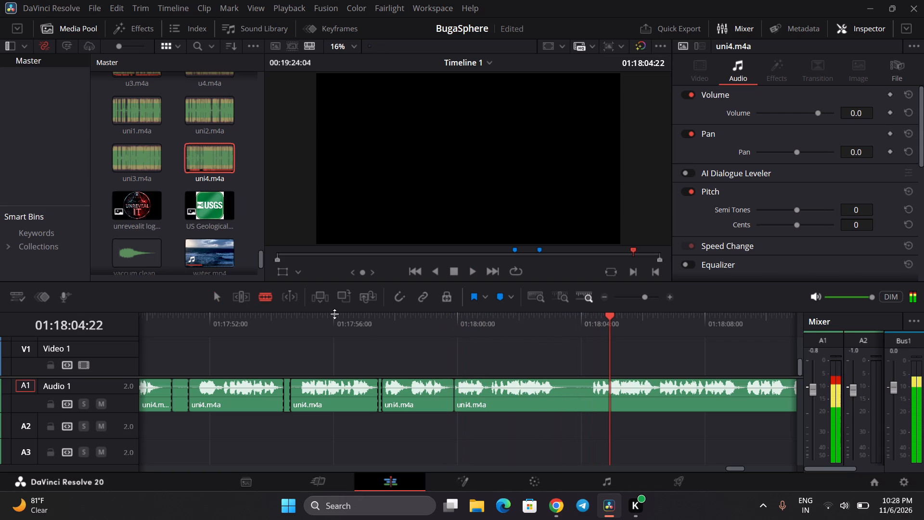
pyautogui.click(489, 401)
# Listen on to 01:18:07:21, split uni4.m4a at about 01:18:04:07, delete the piece between 01:18:01:00 and that cut, and close the gap.
pyautogui.hscroll(-1, 489, 401)
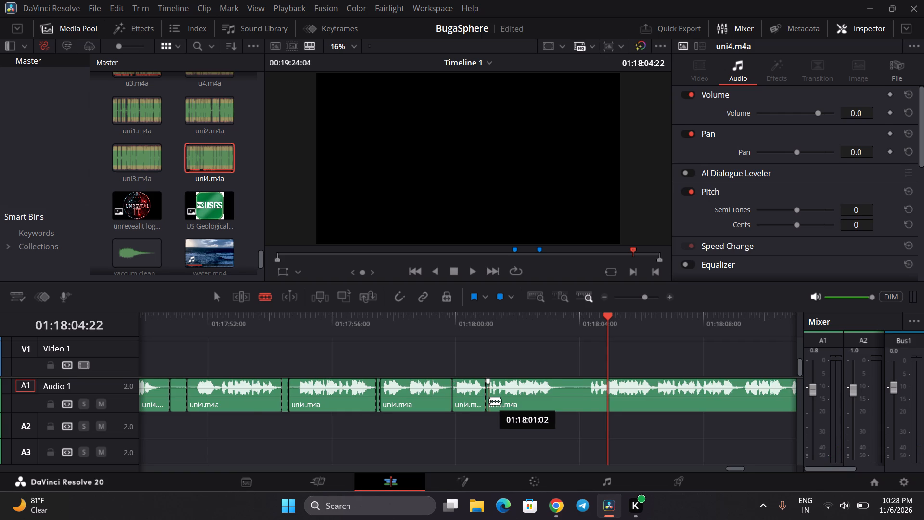
pyautogui.hscroll(-1, 489, 401)
pyautogui.click(460, 334)
pyautogui.press('space')
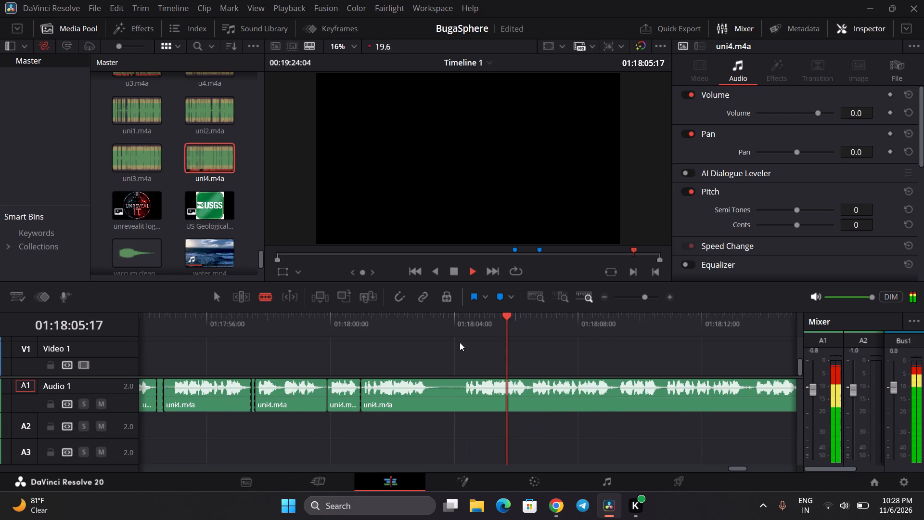
pyautogui.press('space')
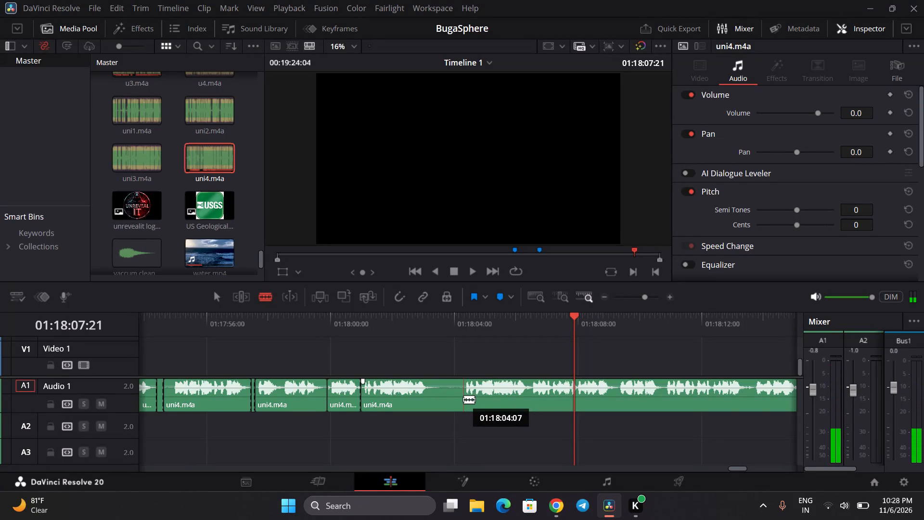
pyautogui.click(463, 399)
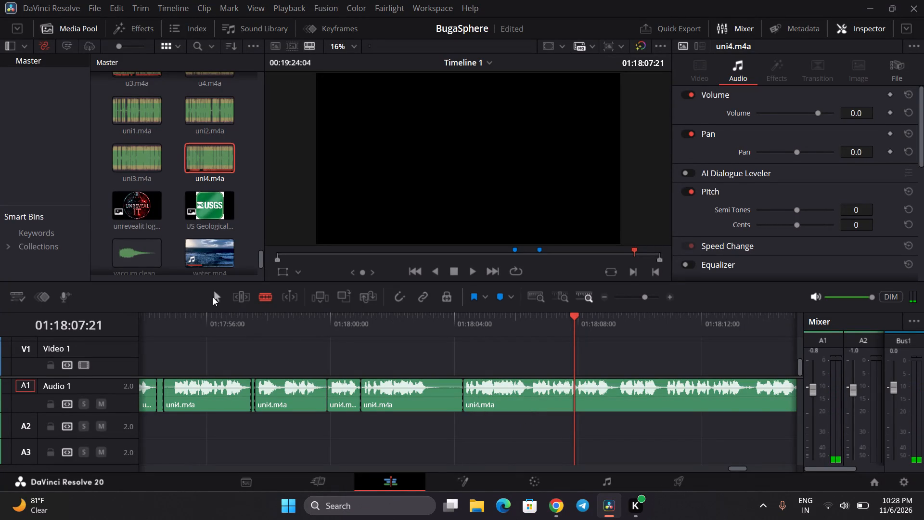
pyautogui.click(213, 297)
pyautogui.click(419, 405)
pyautogui.press('BackSpace')
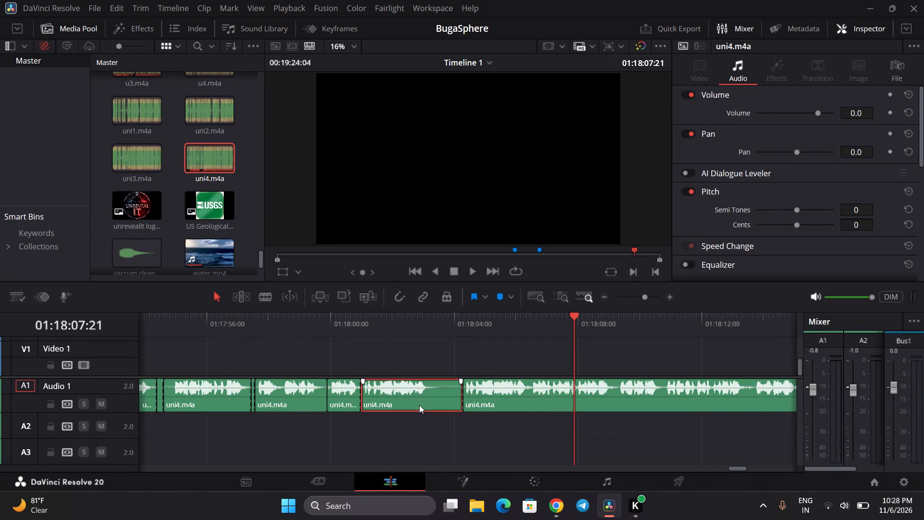
pyautogui.click(419, 405)
pyautogui.press('BackSpace')
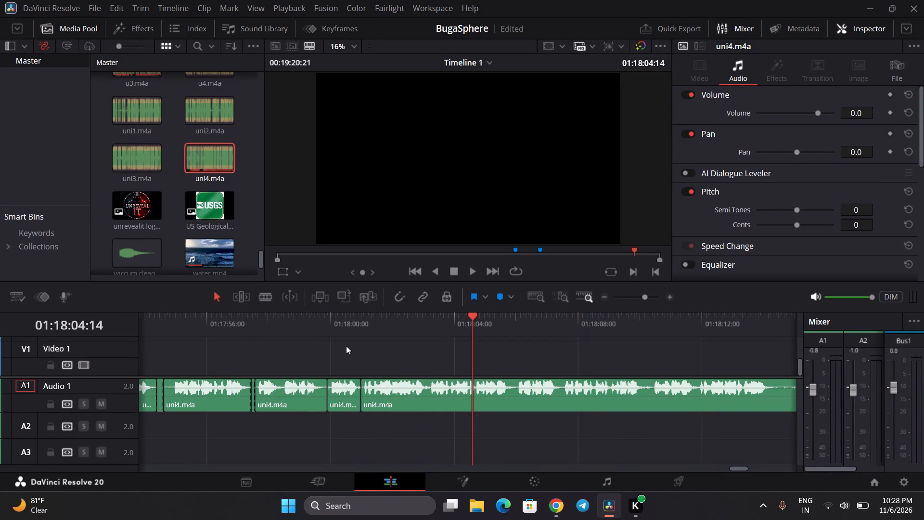
# Listen from about 01:18:00 to 01:18:06:20 and split uni4.m4a on both sides of the short pause at about 01:18:05:22.
pyautogui.click(328, 330)
pyautogui.press('space')
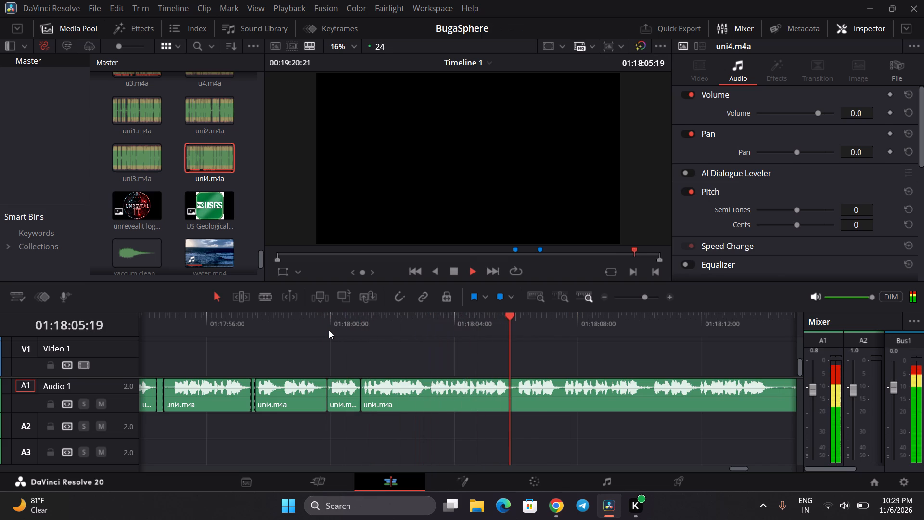
pyautogui.press('space')
pyautogui.click(268, 297)
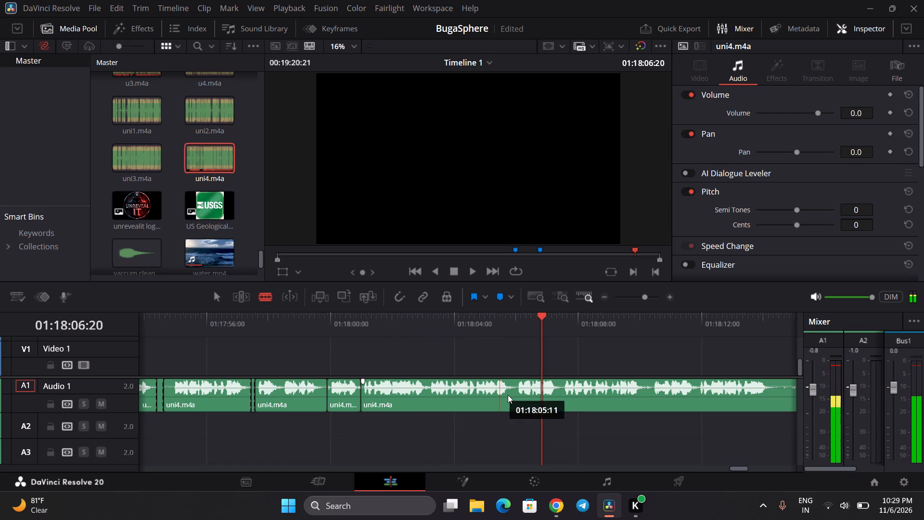
pyautogui.click(513, 399)
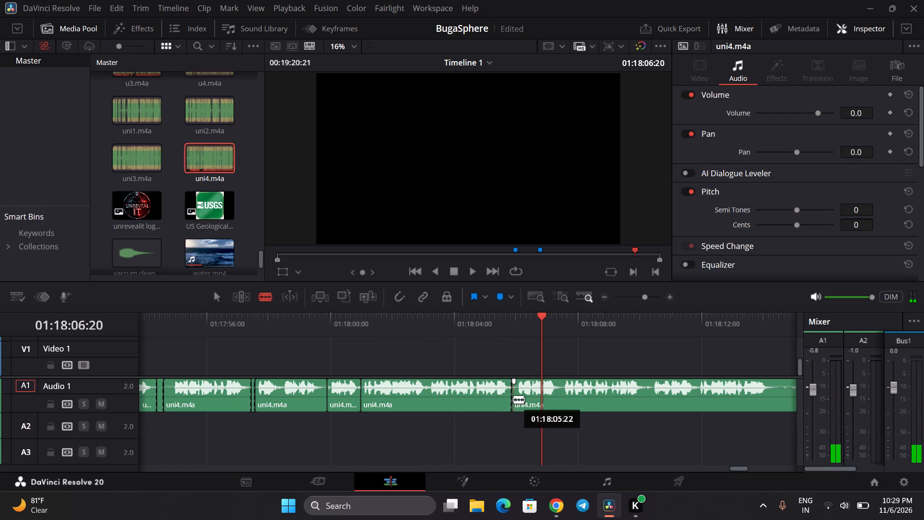
pyautogui.click(515, 399)
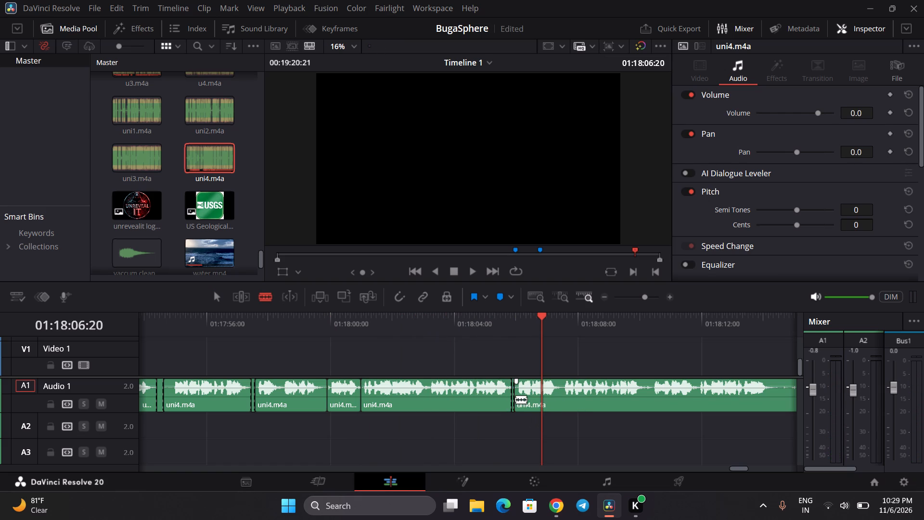
# Listen on to 01:18:11:03 and split uni4.m4a around the short pause, at about 01:18:07:10 and 01:18:07:12.
pyautogui.hscroll(-1, 515, 399)
pyautogui.press('space')
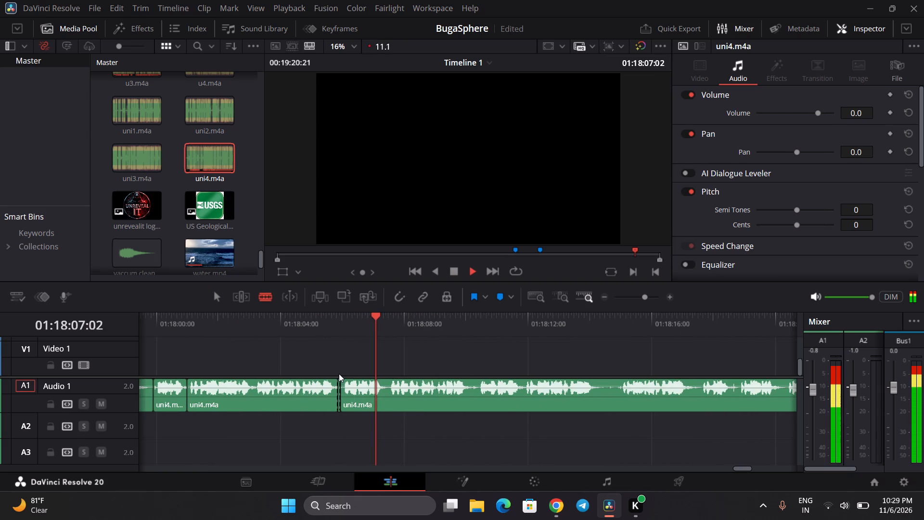
pyautogui.press('space')
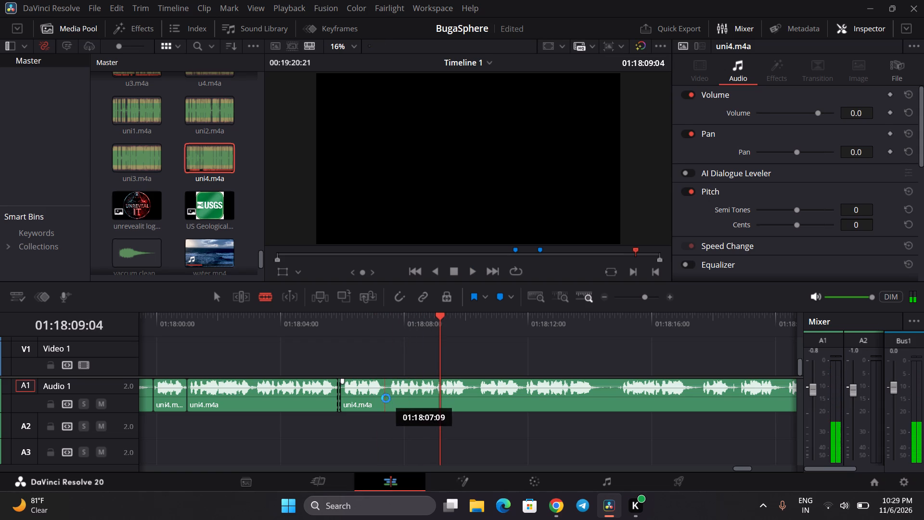
pyautogui.press('space')
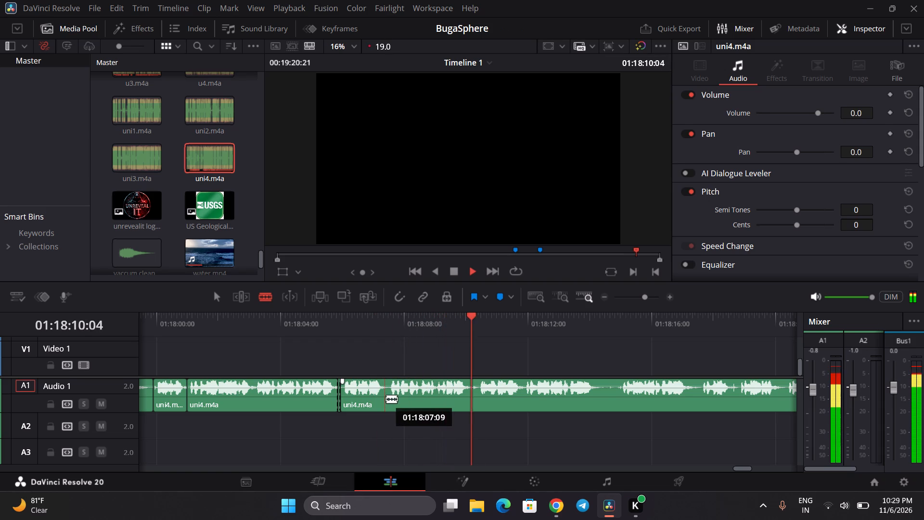
pyautogui.press('space')
pyautogui.click(387, 403)
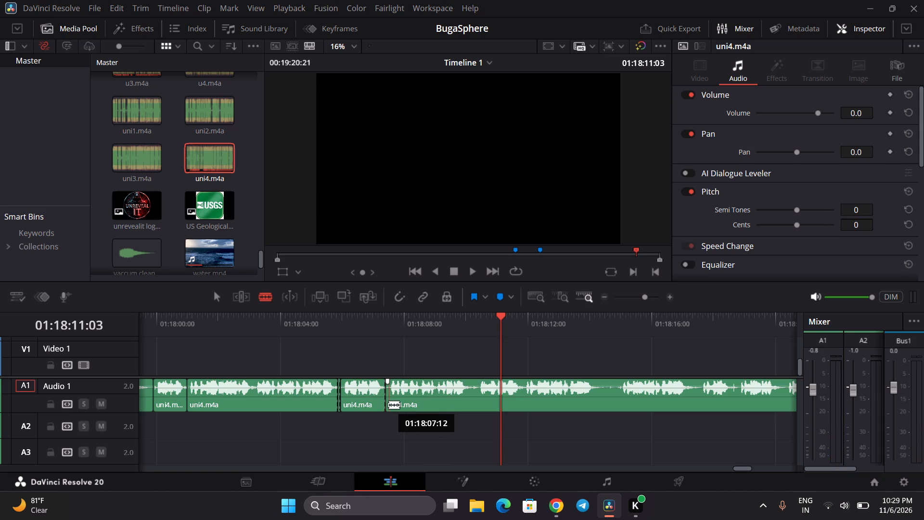
pyautogui.click(388, 404)
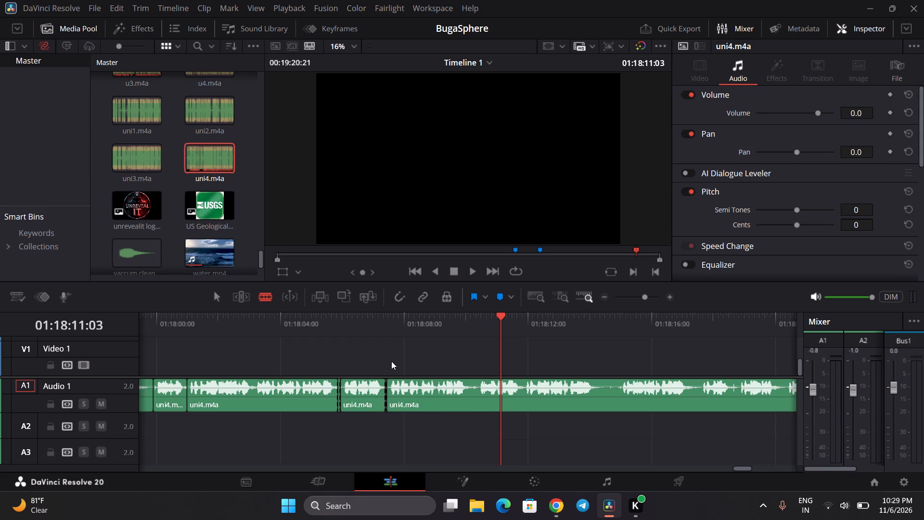
pyautogui.click(389, 409)
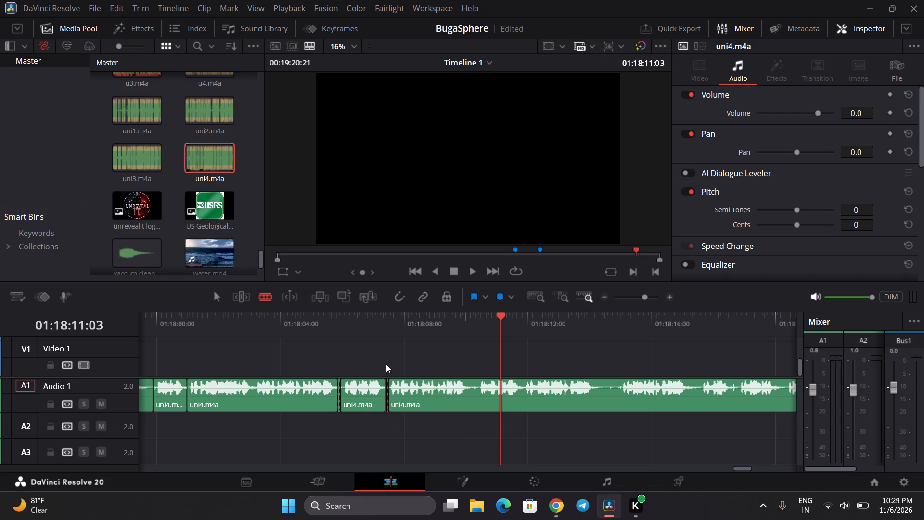
# Listen again from about 01:18:09 to 01:18:11:07 and split uni4.m4a around the pause, at about 01:18:10:05 and 01:18:10:08.
pyautogui.press('space')
pyautogui.press('space')
pyautogui.click(448, 323)
pyautogui.press('space')
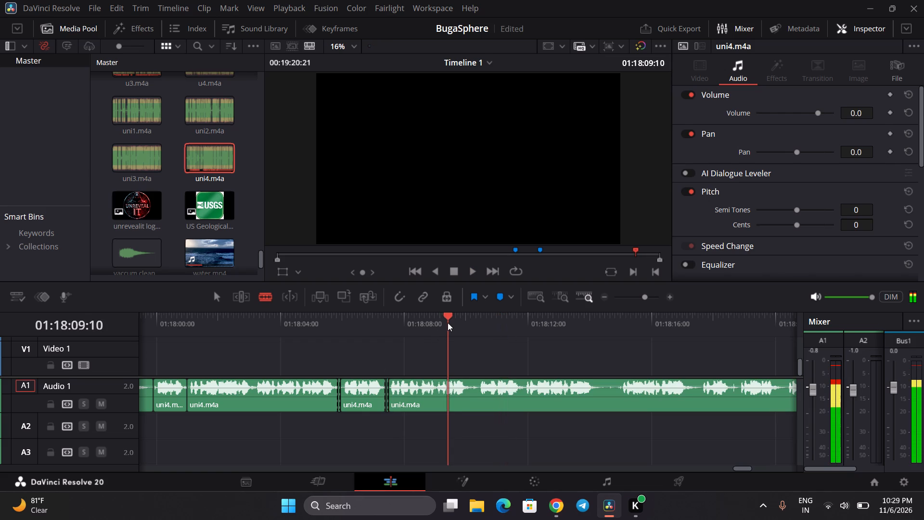
pyautogui.press('space')
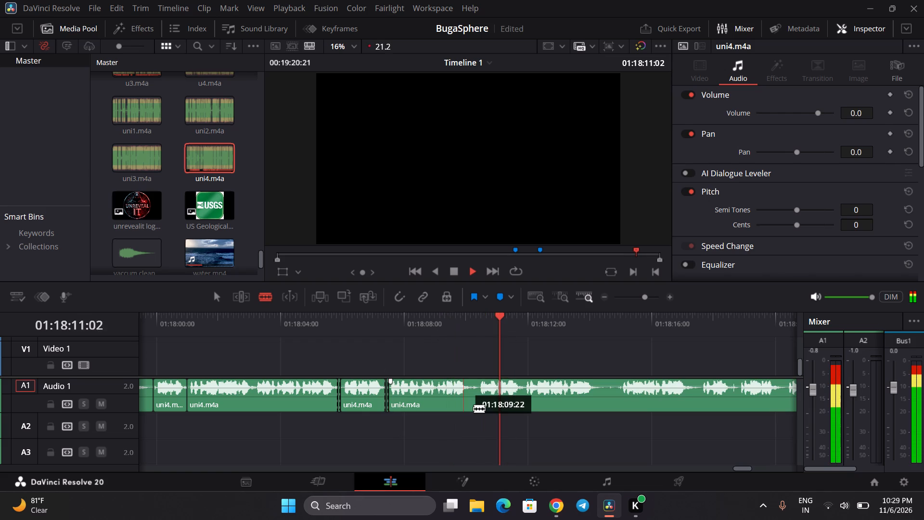
pyautogui.click(474, 408)
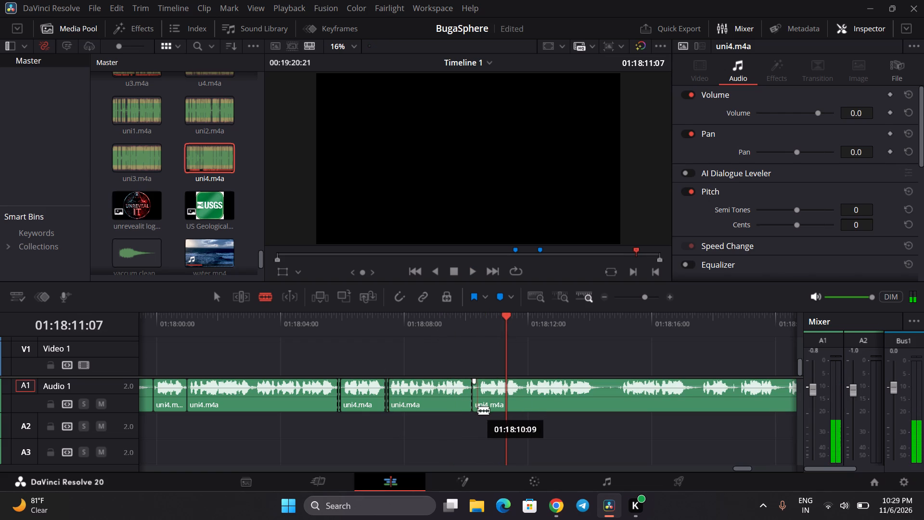
pyautogui.click(477, 410)
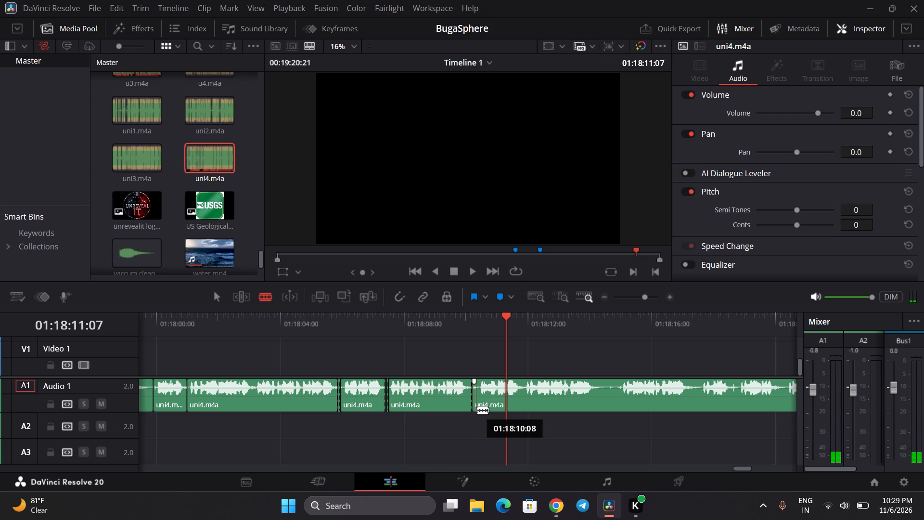
# Listen on to 01:18:16:06, replay the section up to 01:18:12:18, and split uni4.m4a at about 01:18:11:22.
pyautogui.press('space')
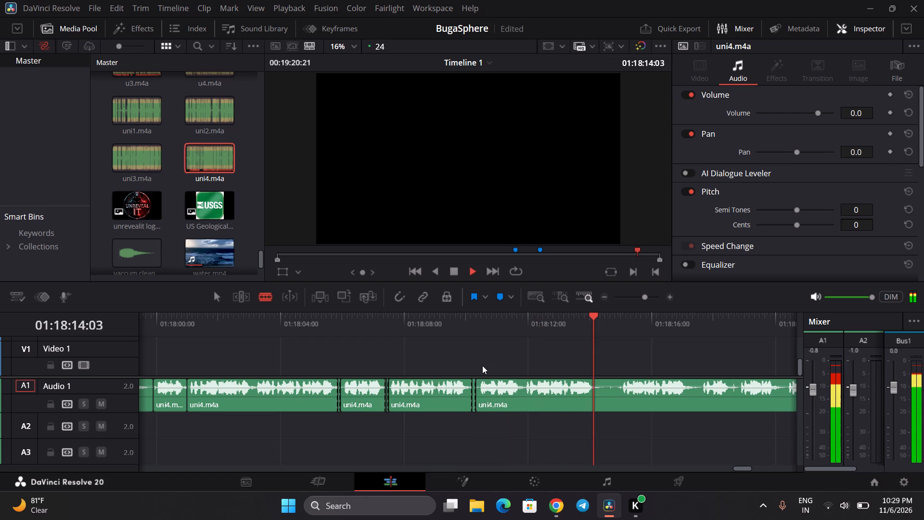
pyautogui.press('space')
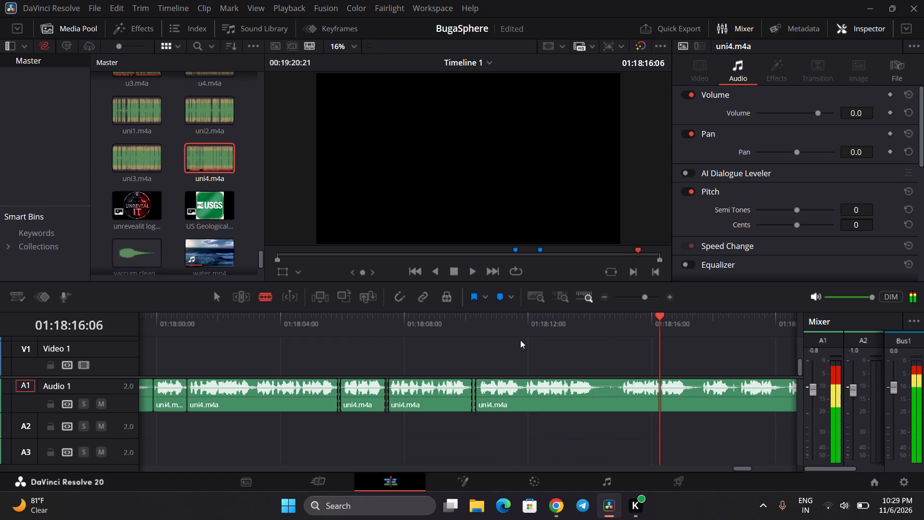
pyautogui.click(519, 334)
pyautogui.press('space')
pyautogui.press('space')
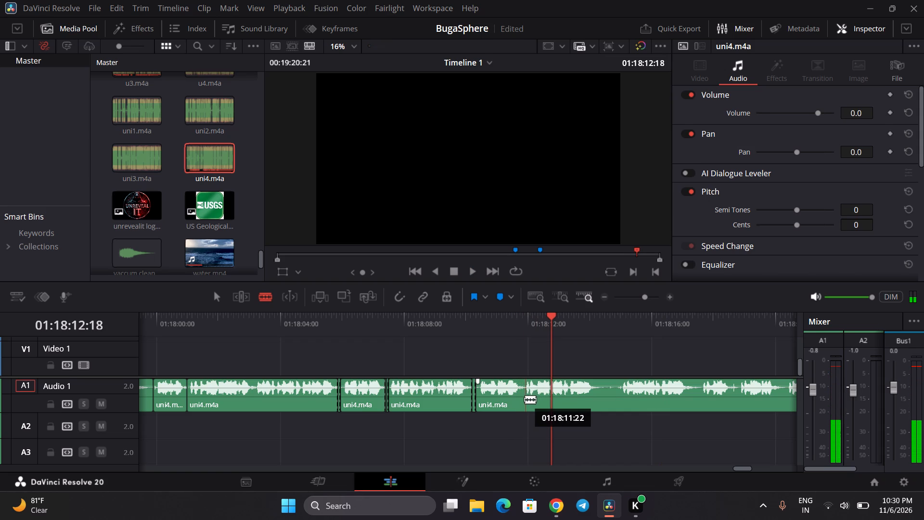
pyautogui.click(524, 399)
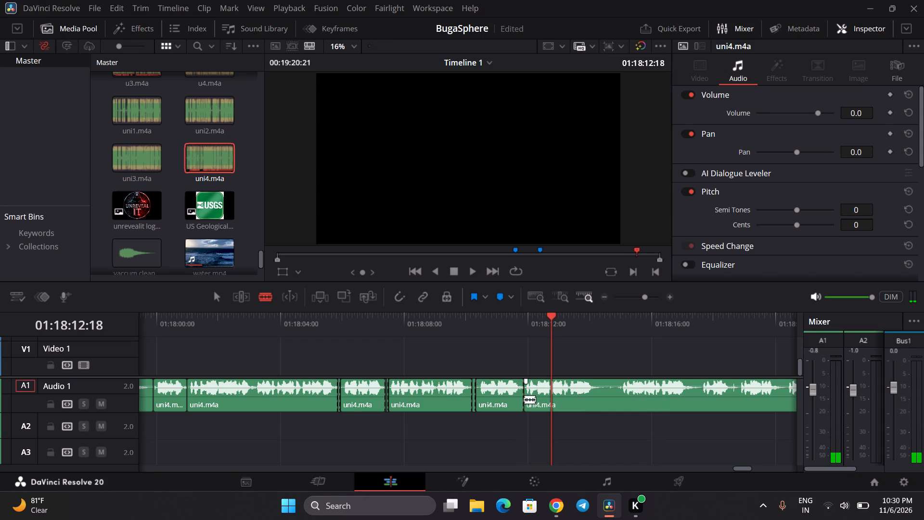
# Listen on to 01:18:25:03, replay the section up to 01:18:29:13, and split uni4.m4a at about 01:18:26:04.
pyautogui.hscroll(-1, 524, 399)
pyautogui.click(402, 325)
pyautogui.press('space')
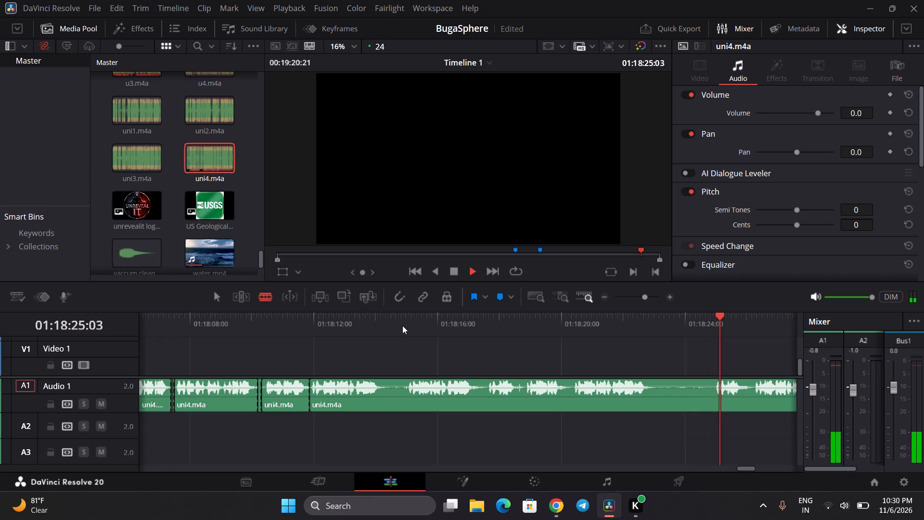
pyautogui.press('space')
pyautogui.hscroll(-1, 402, 325)
pyautogui.click(468, 324)
pyautogui.press('space')
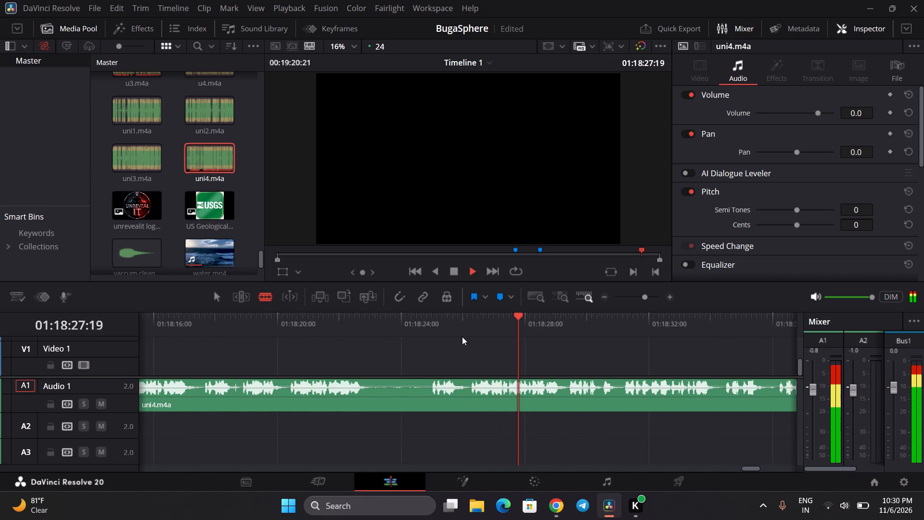
pyautogui.press('space')
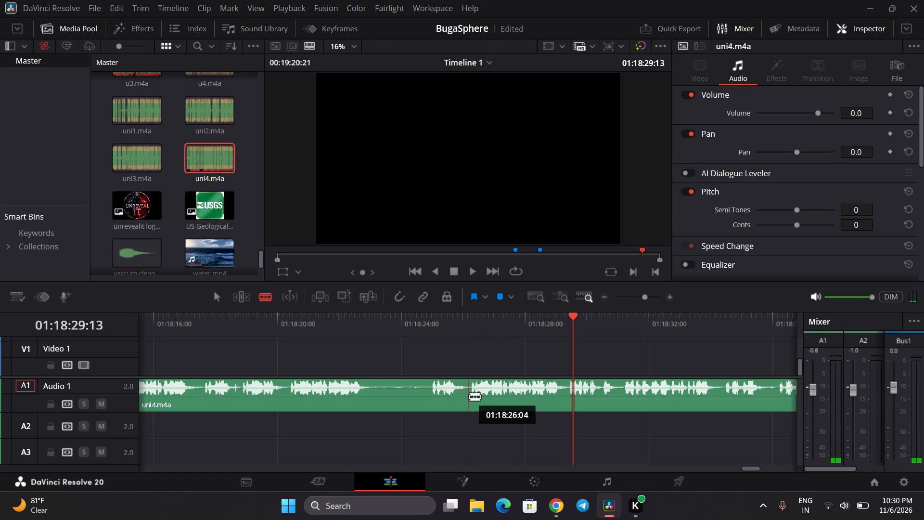
pyautogui.click(469, 396)
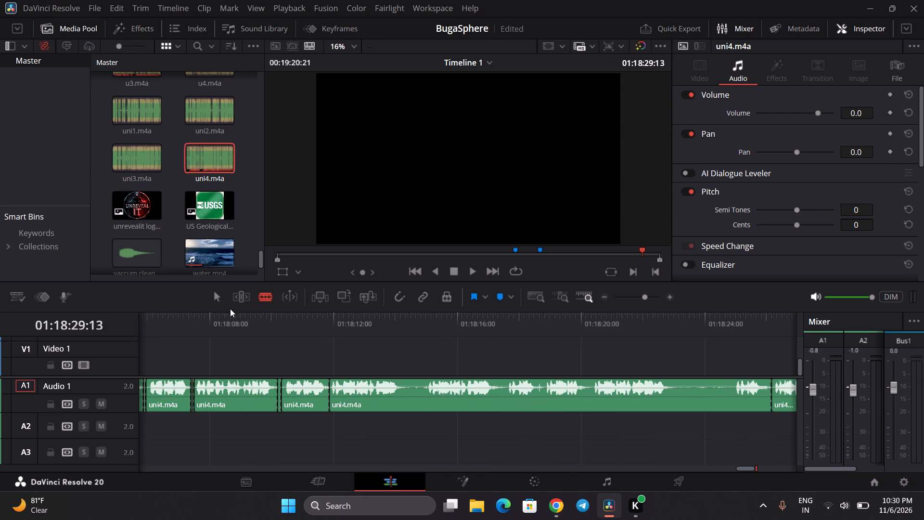
# Delete the uni4.m4a take between about 01:18:11:22 and 01:18:26:04 and close the gap it leaves.
pyautogui.click(218, 299)
pyautogui.click(378, 393)
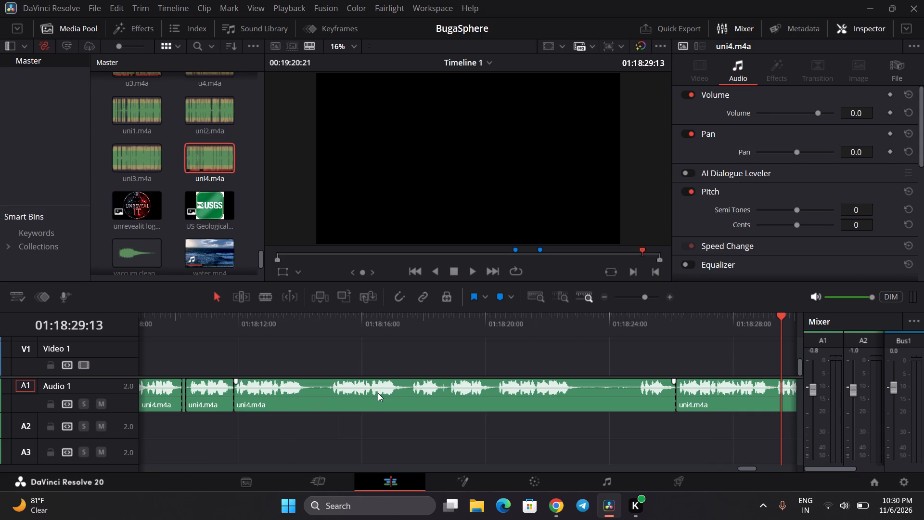
pyautogui.press('BackSpace')
pyautogui.click(378, 393)
pyautogui.press('BackSpace')
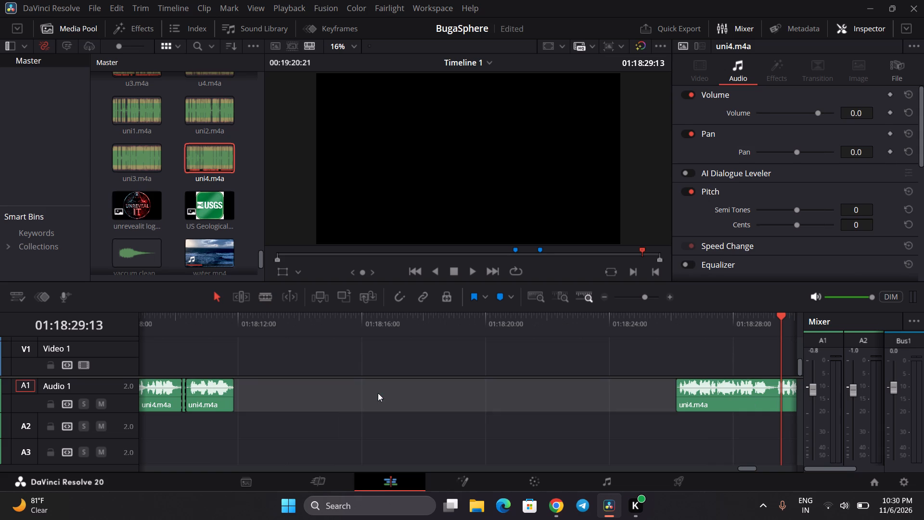
# Listen across the new joint to 01:18:17, replay its end, and split uni4.m4a at about 01:18:15:00 and 01:18:16:19.
pyautogui.click(214, 329)
pyautogui.press('space')
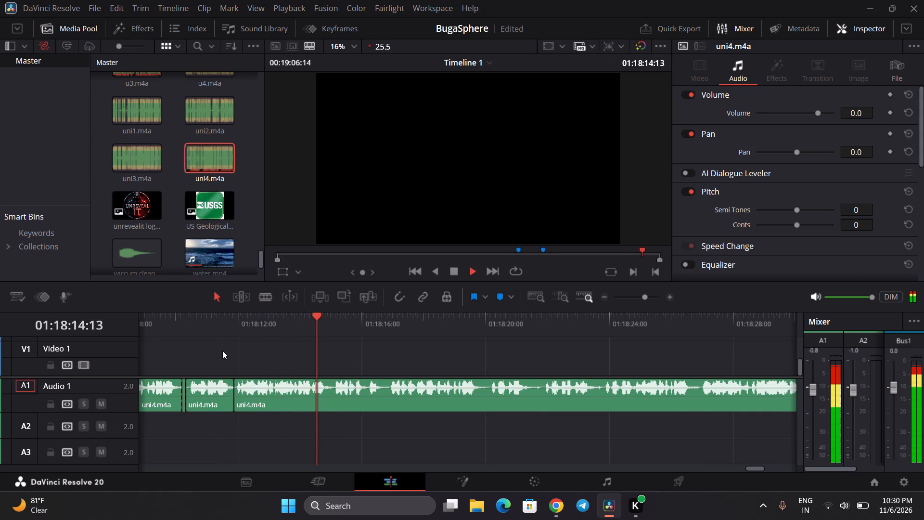
pyautogui.press('space')
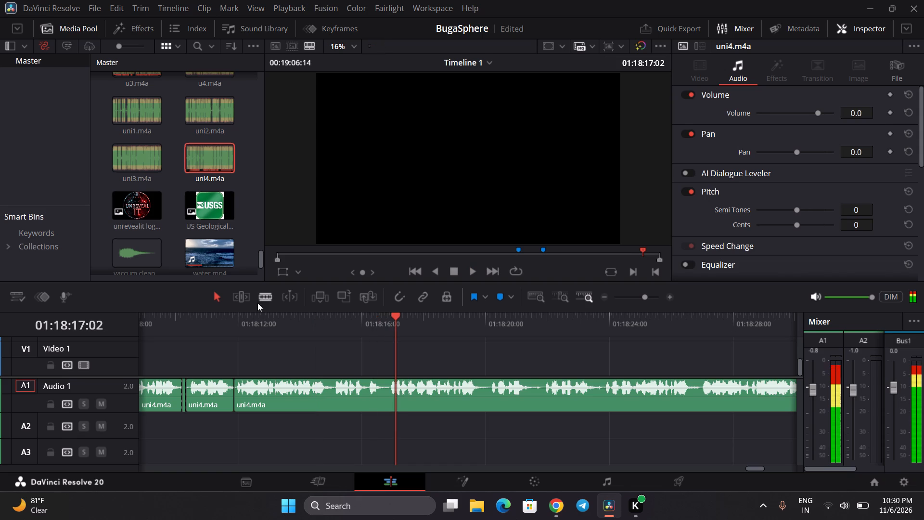
pyautogui.click(261, 298)
pyautogui.click(332, 328)
pyautogui.press('space')
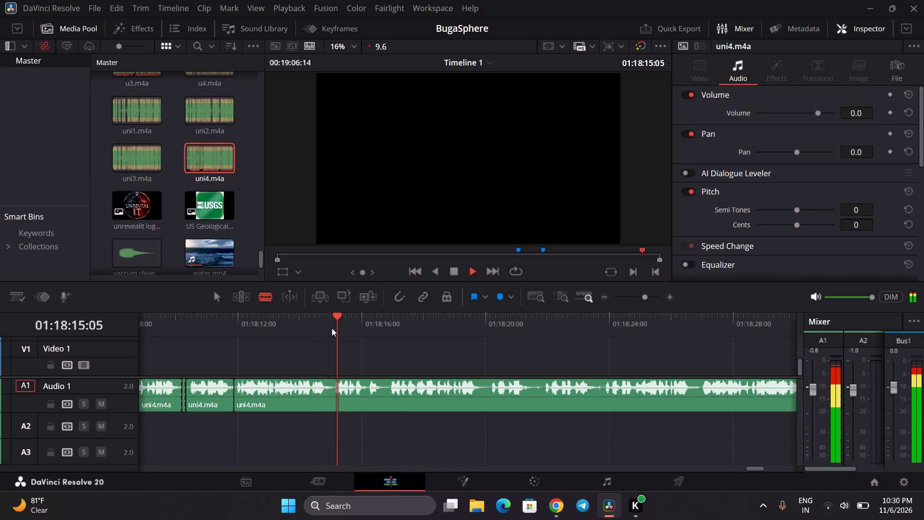
pyautogui.press('space')
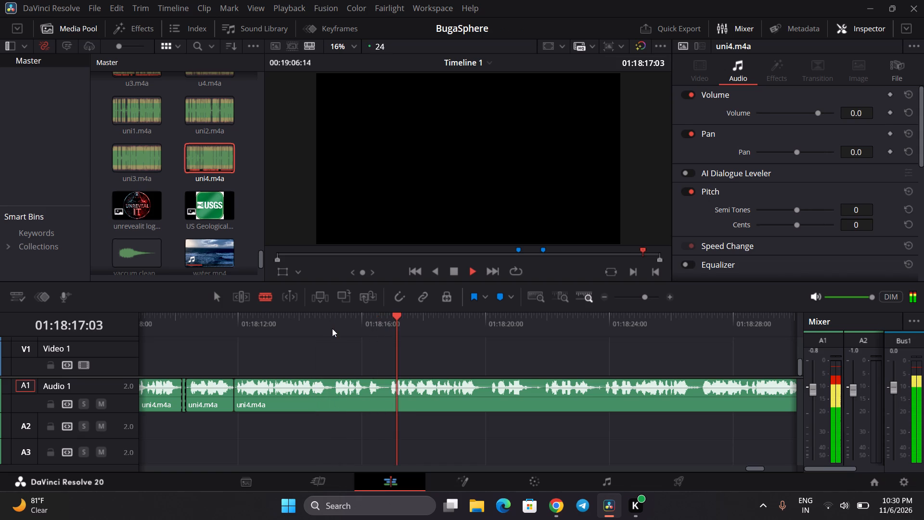
pyautogui.click(332, 401)
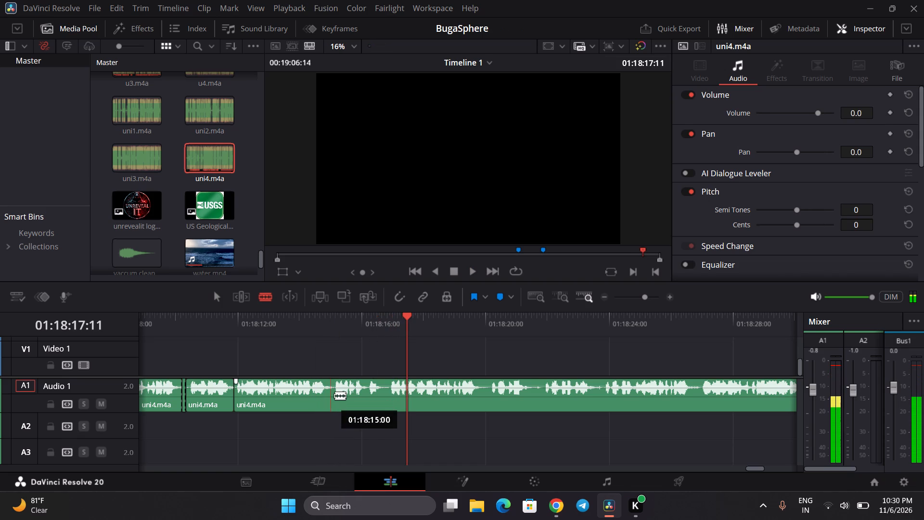
pyautogui.click(387, 400)
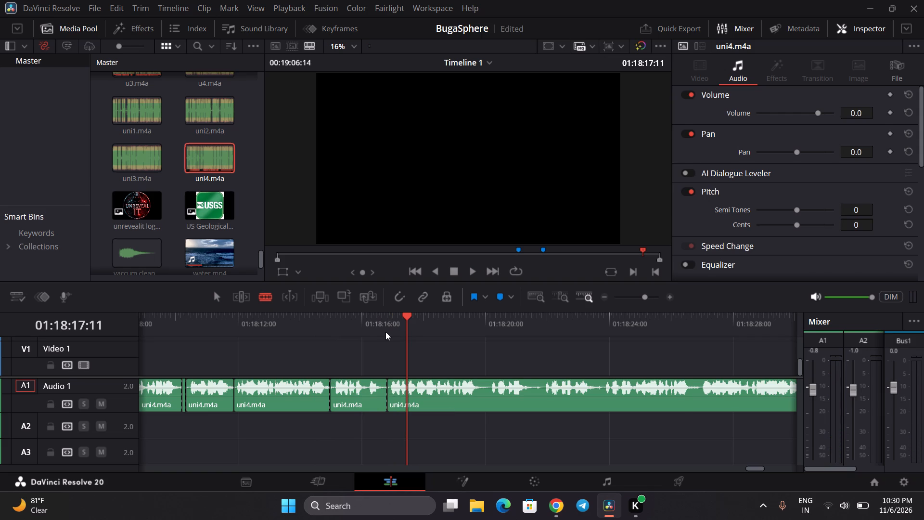
# Listen from 01:18:16:19 to 01:18:20:20, delete the short uni4.m4a piece between 01:18:15:00 and 01:18:16:19, and close its gap.
pyautogui.click(386, 330)
pyautogui.press('space')
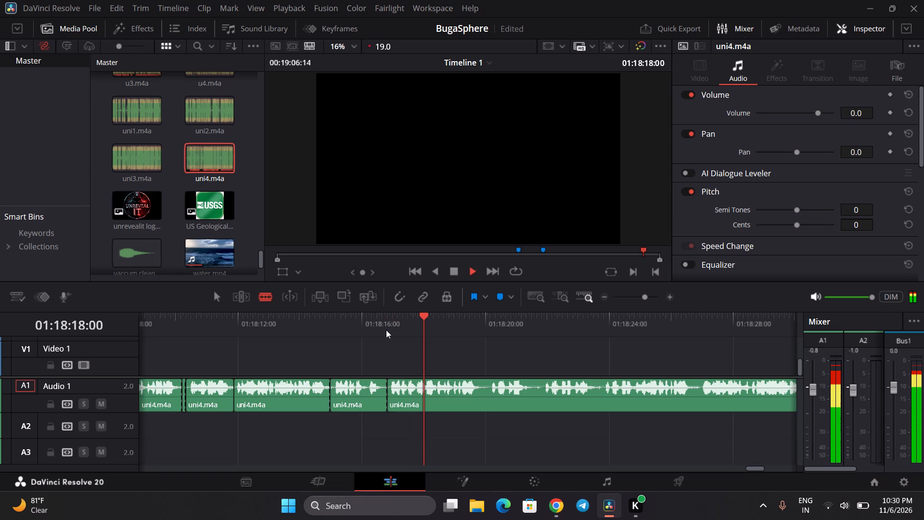
pyautogui.press('space')
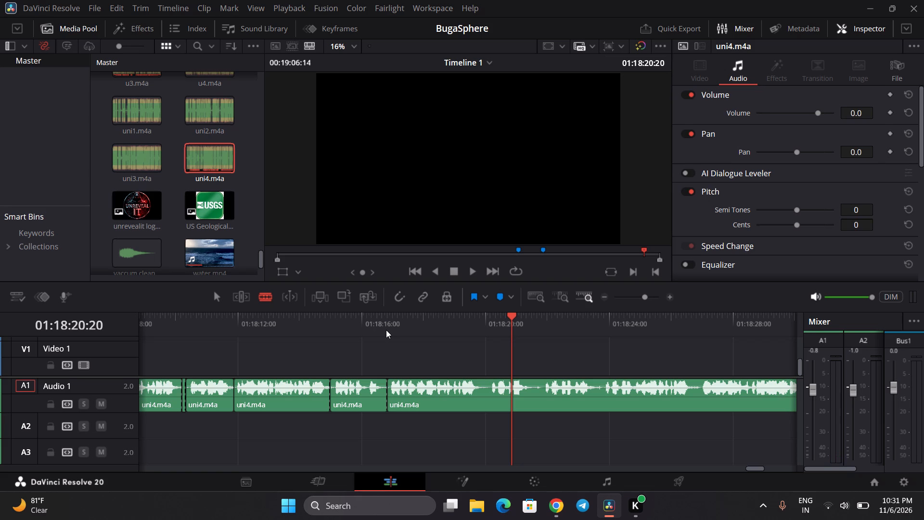
pyautogui.click(219, 295)
pyautogui.click(356, 393)
pyautogui.press('BackSpace')
pyautogui.click(356, 393)
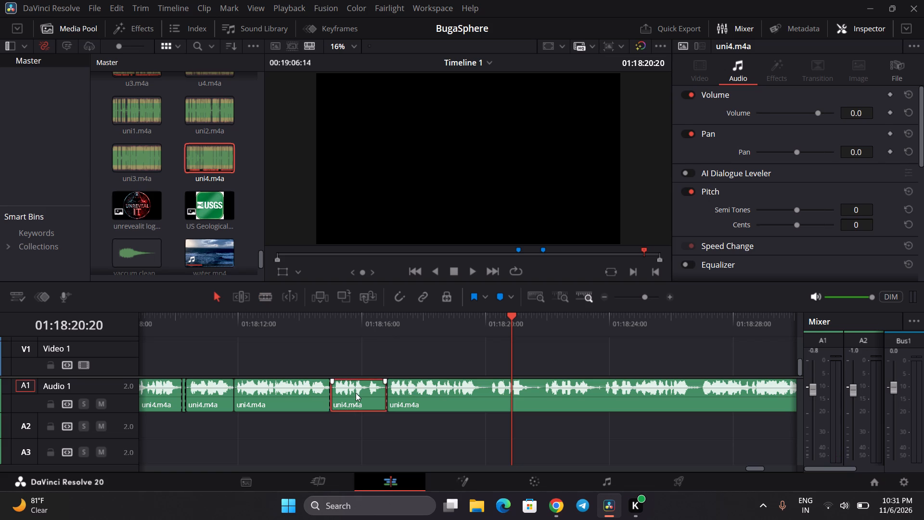
pyautogui.press('BackSpace')
# Listen across the joint from 01:18:14:21 to 01:18:19:07 and split uni4.m4a at about 01:18:18:01.
pyautogui.click(327, 328)
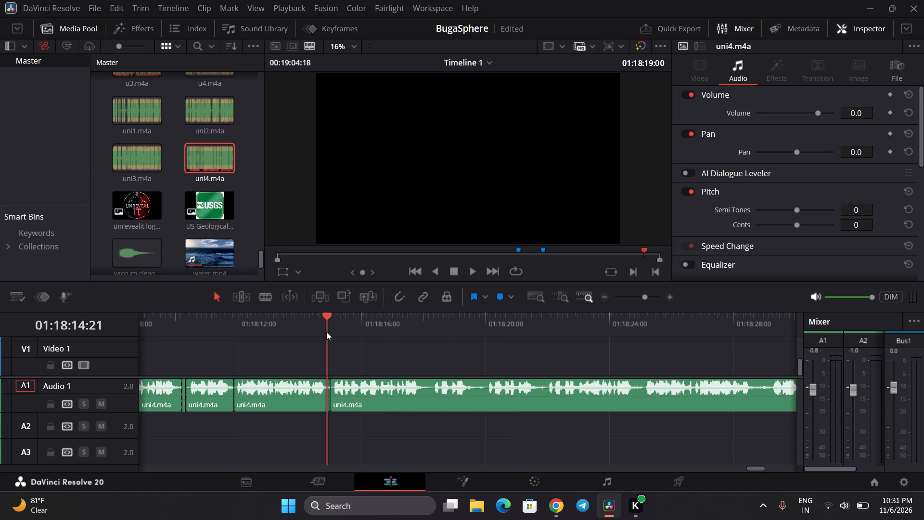
pyautogui.press('space')
pyautogui.press('space')
pyautogui.click(265, 295)
pyautogui.press('space')
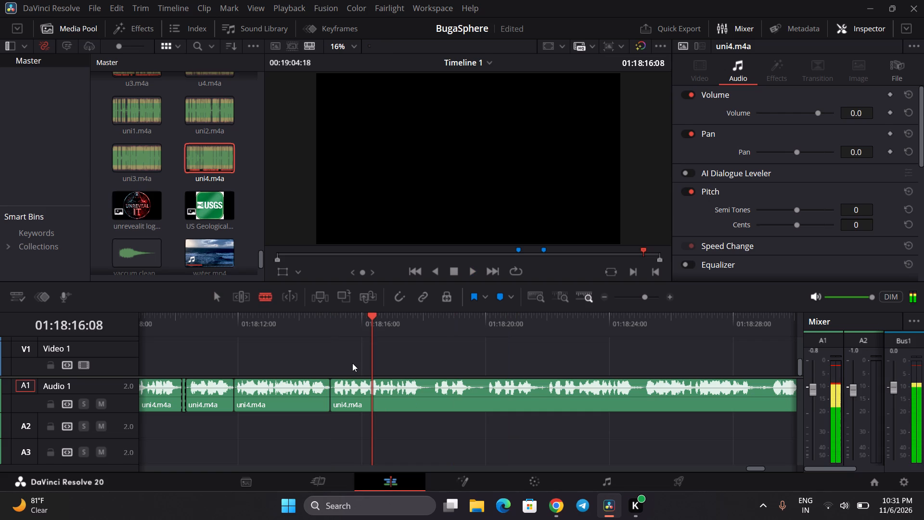
pyautogui.press('space')
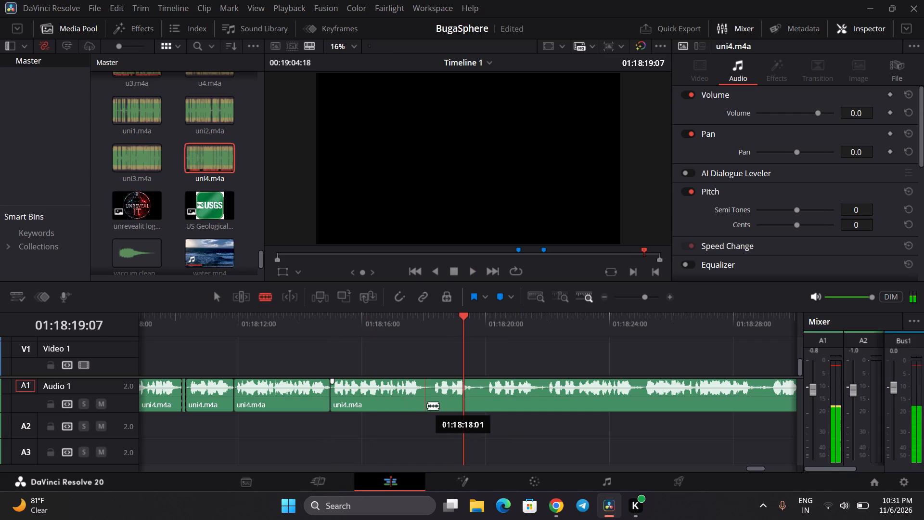
pyautogui.click(427, 405)
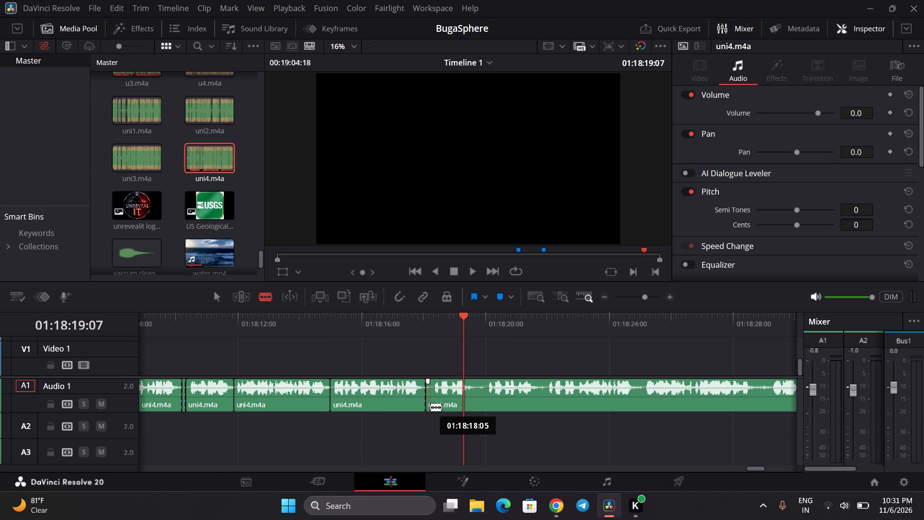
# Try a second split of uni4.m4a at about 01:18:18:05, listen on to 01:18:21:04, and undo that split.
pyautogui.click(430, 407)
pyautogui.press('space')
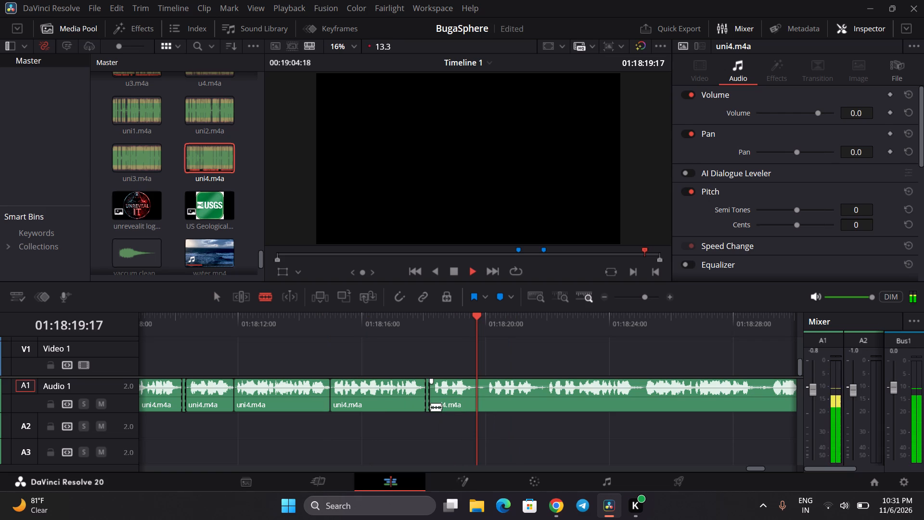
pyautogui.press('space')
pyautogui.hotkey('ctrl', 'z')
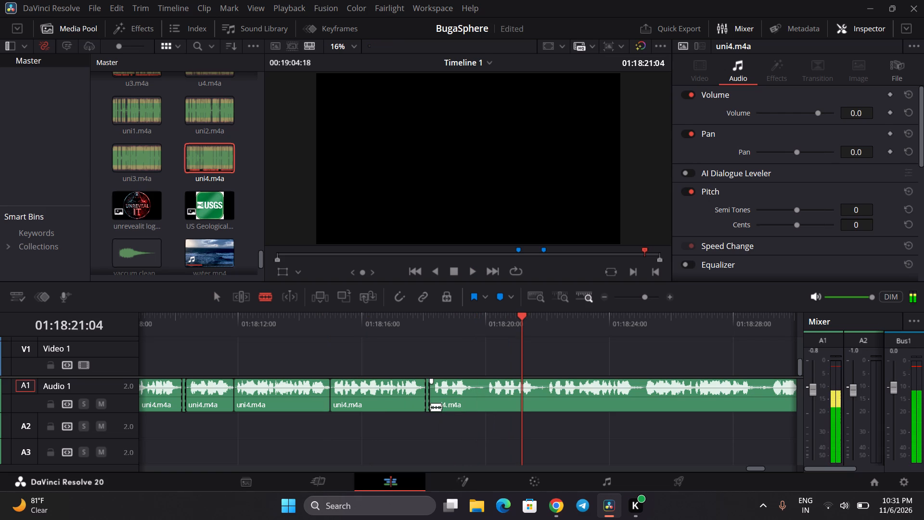
# Listen on to 01:18:23:17 and split uni4.m4a at about 01:18:21:22, before the repeated speech.
pyautogui.click(467, 327)
pyautogui.press('space')
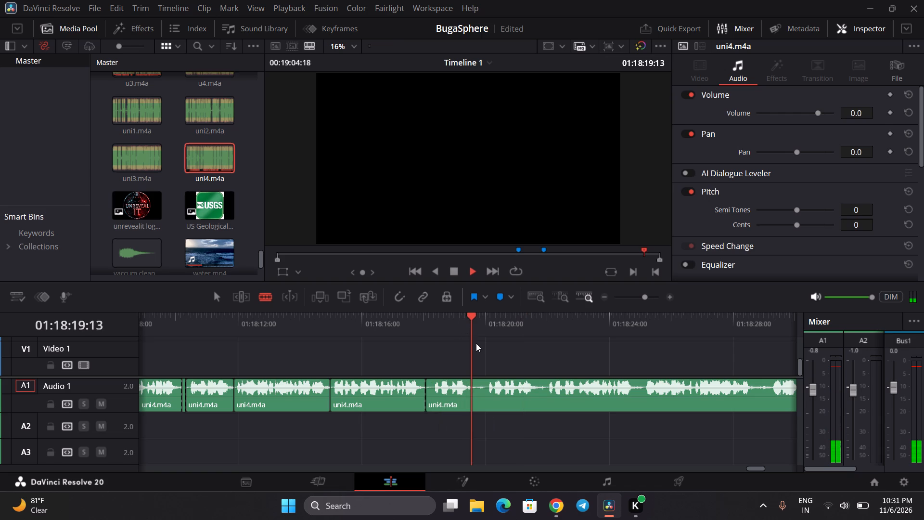
pyautogui.press('space')
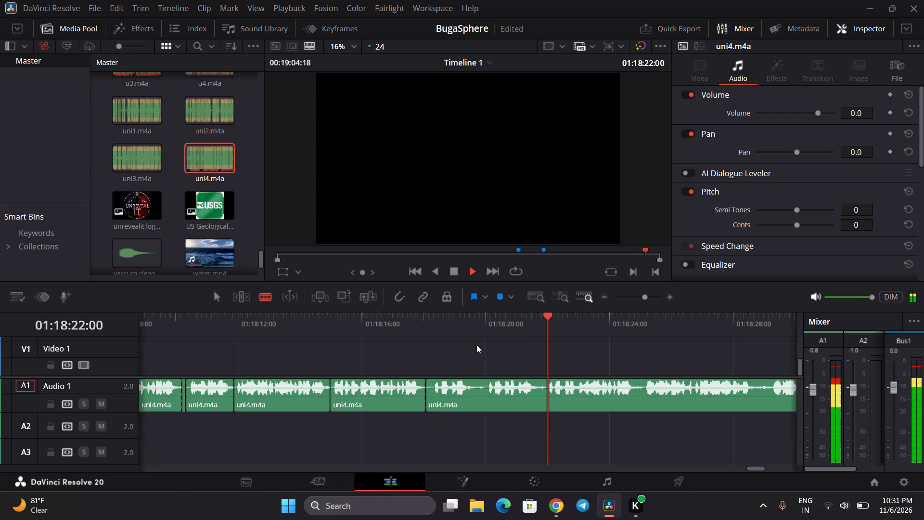
pyautogui.click(546, 400)
# Replay from 01:18:18:02 and 01:18:21:22, listen on to 01:18:30:01, and split uni4.m4a around the pause at about 01:18:24:22 and 01:18:25:01.
pyautogui.click(545, 321)
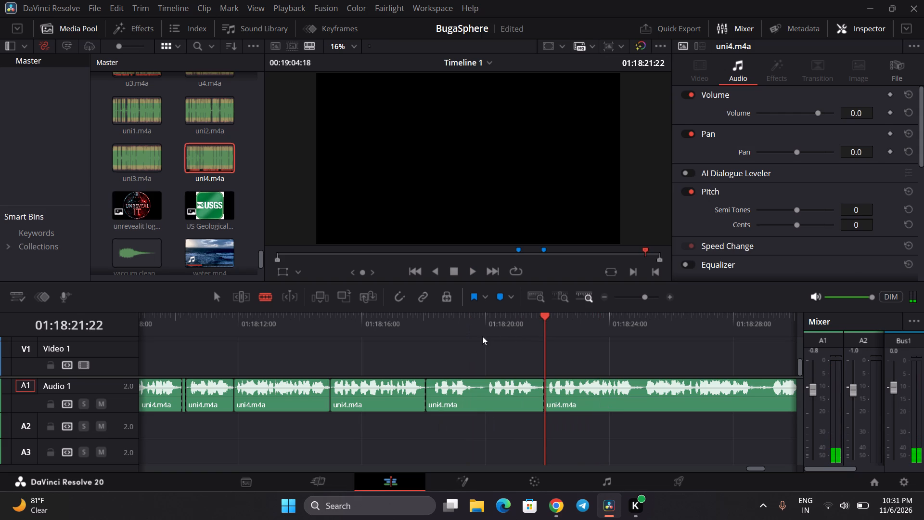
pyautogui.click(426, 329)
pyautogui.press('space')
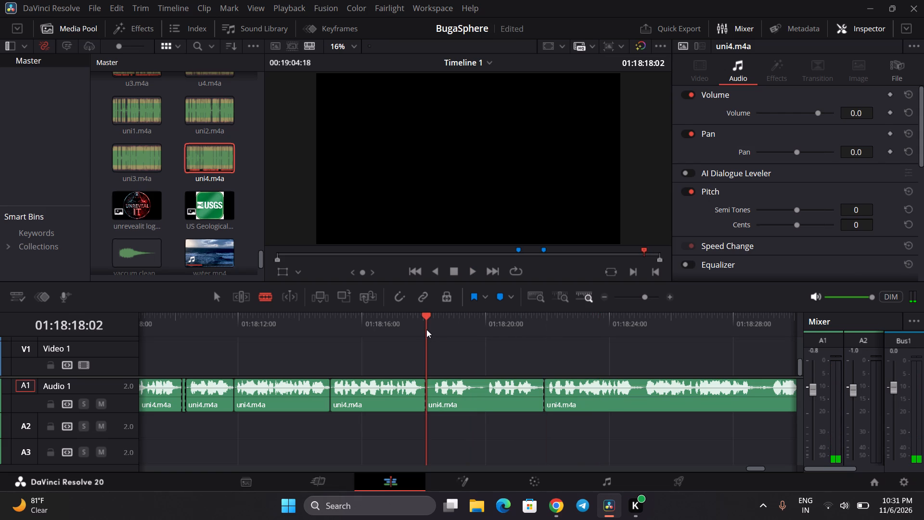
pyautogui.press('space')
pyautogui.click(546, 324)
pyautogui.press('space')
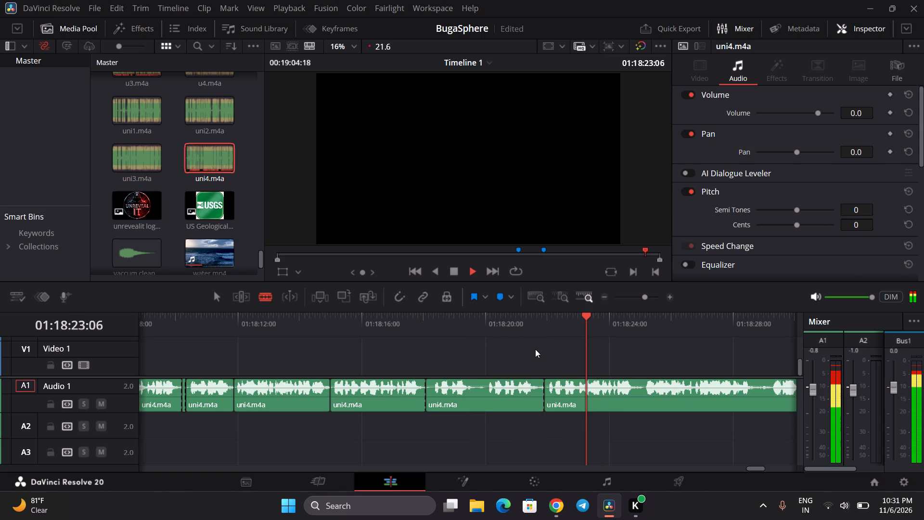
pyautogui.press('space')
pyautogui.hscroll(-1, 535, 349)
pyautogui.click(478, 324)
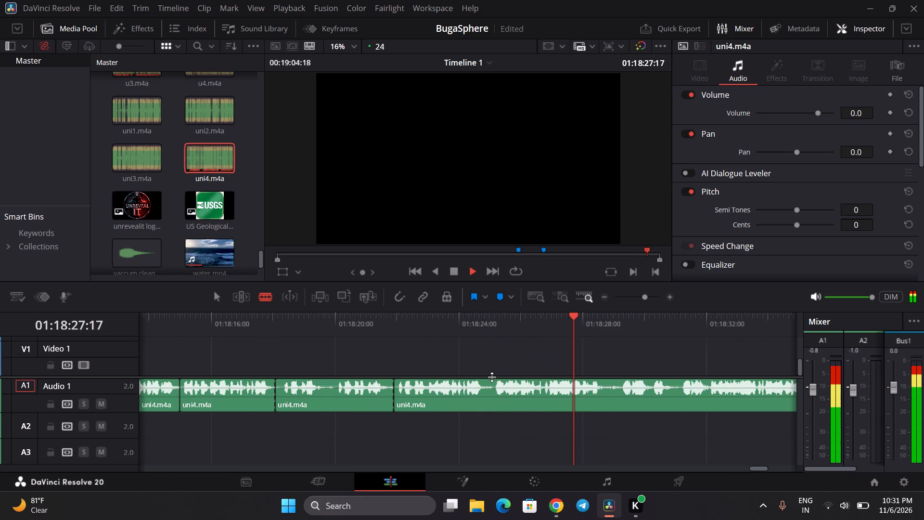
pyautogui.press('space')
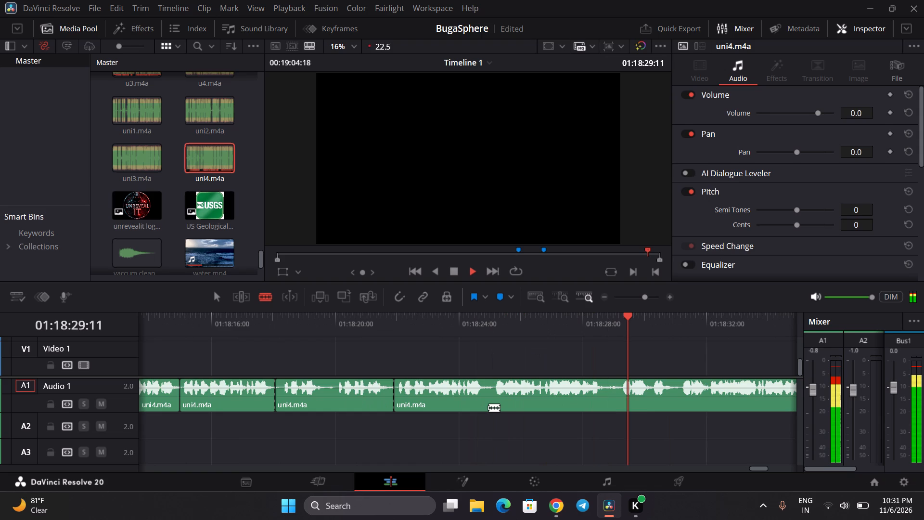
pyautogui.click(488, 409)
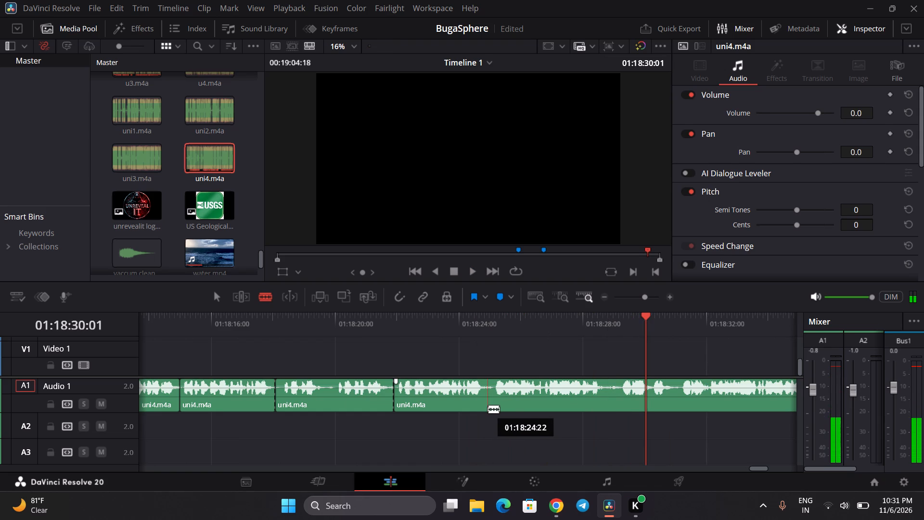
pyautogui.click(491, 410)
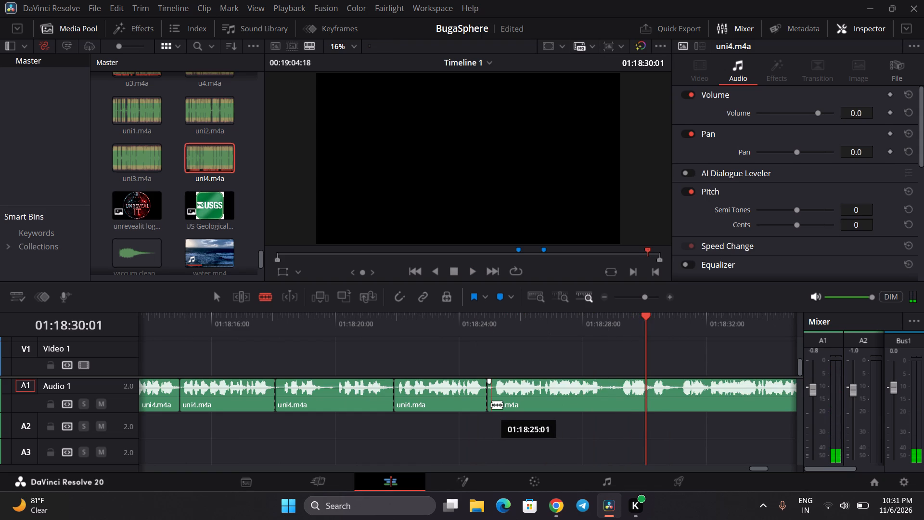
# Ripple-delete the repeated uni4.m4a take between the cuts at about 01:18:18:02 and 01:18:21:22 on Audio 1.
pyautogui.hscroll(1, 486, 377)
pyautogui.click(214, 296)
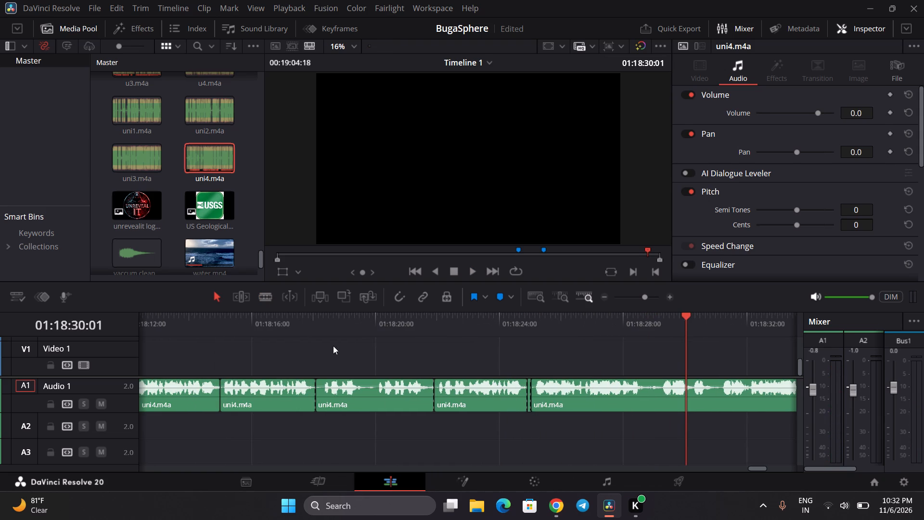
pyautogui.click(375, 388)
pyautogui.press('BackSpace')
pyautogui.click(375, 388)
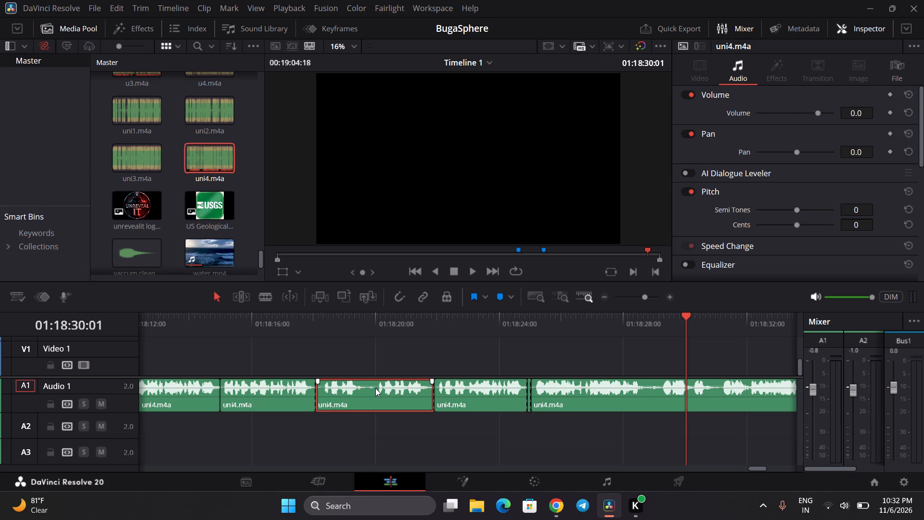
pyautogui.press('BackSpace')
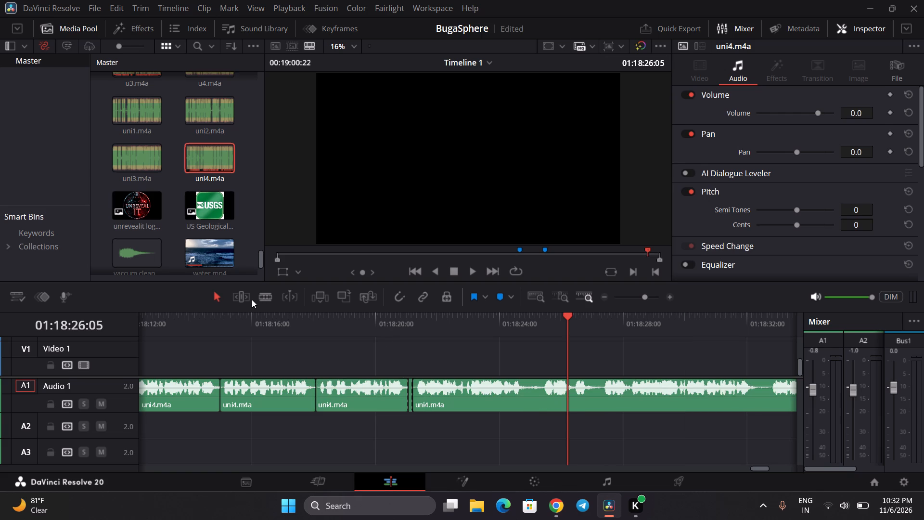
# Listen past the new joint to 01:18:28:00, replay around 01:18:24:09, and split uni4.m4a in the pause at about 01:18:24:20.
pyautogui.click(264, 300)
pyautogui.click(442, 329)
pyautogui.press('space')
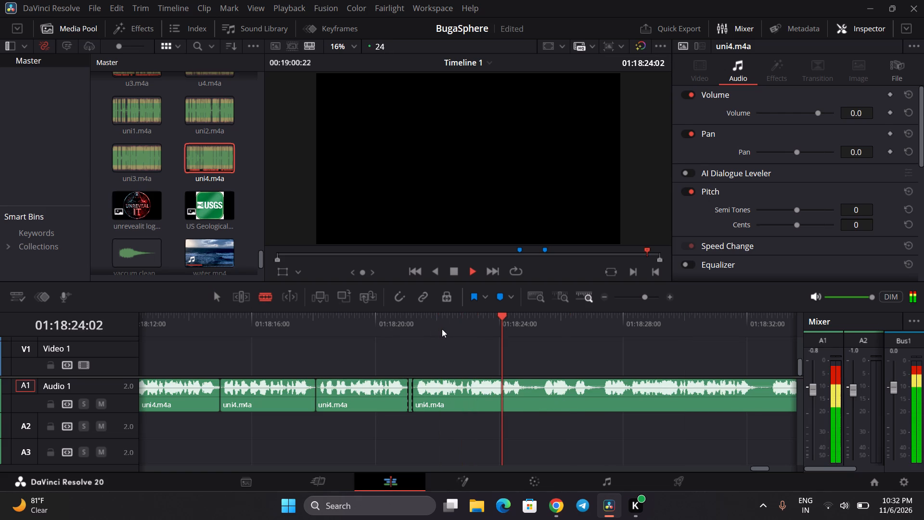
pyautogui.press('space')
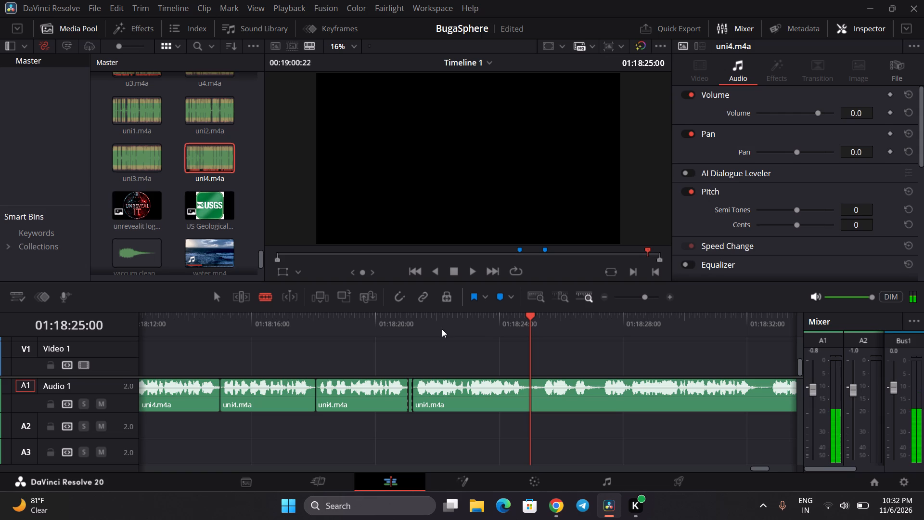
pyautogui.click(497, 329)
pyautogui.press('space')
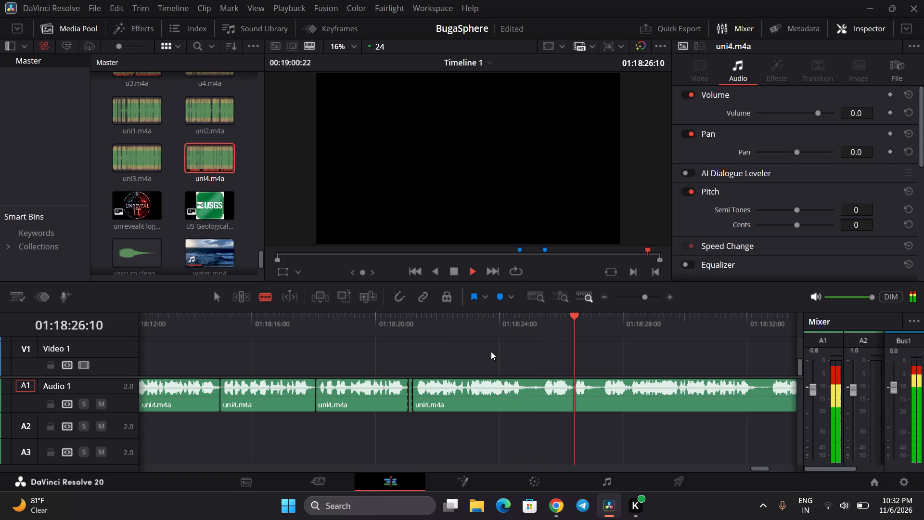
pyautogui.press('space')
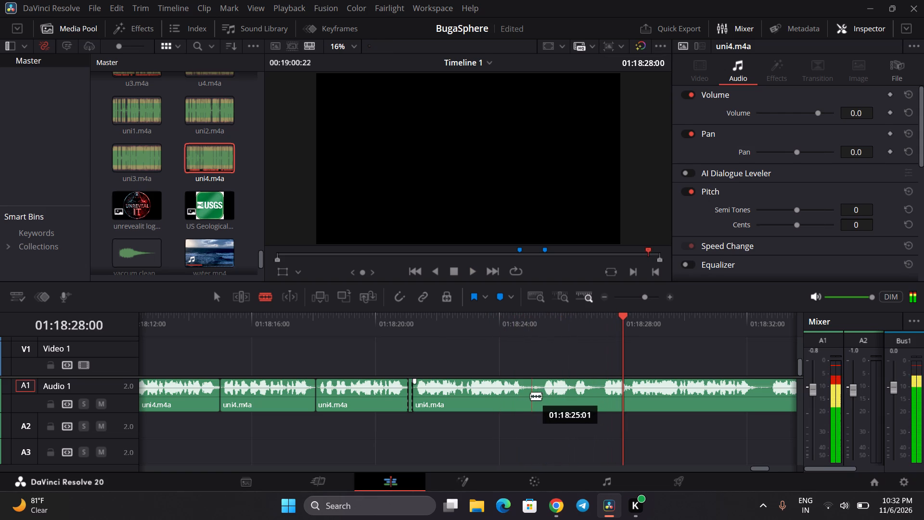
pyautogui.click(497, 328)
pyautogui.press('space')
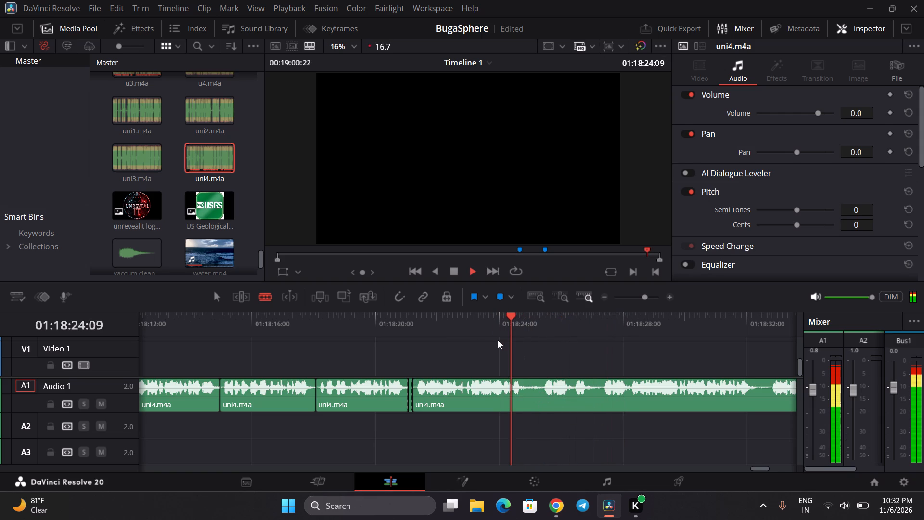
pyautogui.press('space')
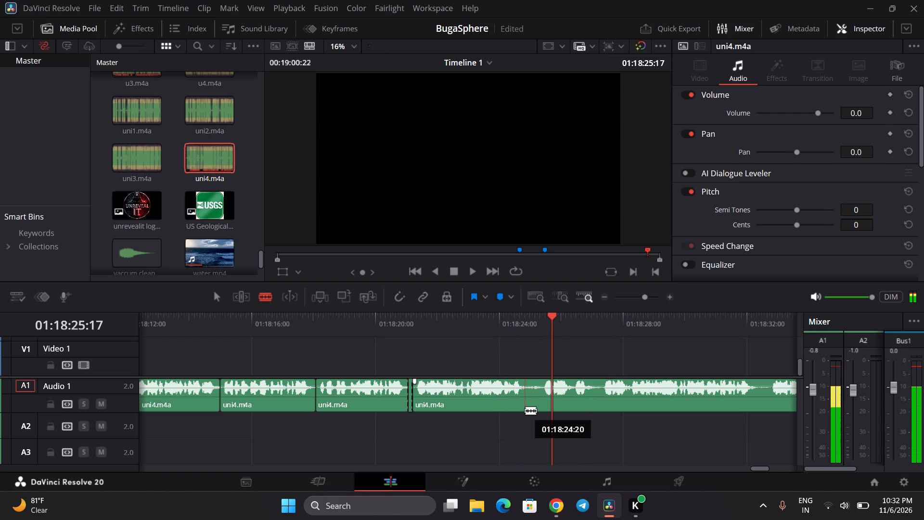
pyautogui.click(525, 410)
# Listen from about 01:18:27:07 to 01:18:32:14 and split uni4.m4a at about 01:18:27:07, before the next phrase.
pyautogui.hscroll(-1, 534, 390)
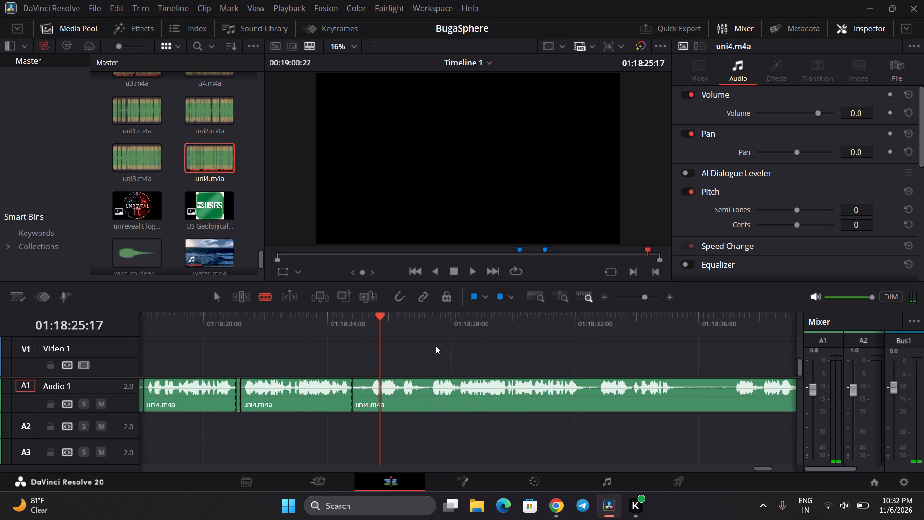
pyautogui.click(429, 322)
pyautogui.press('space')
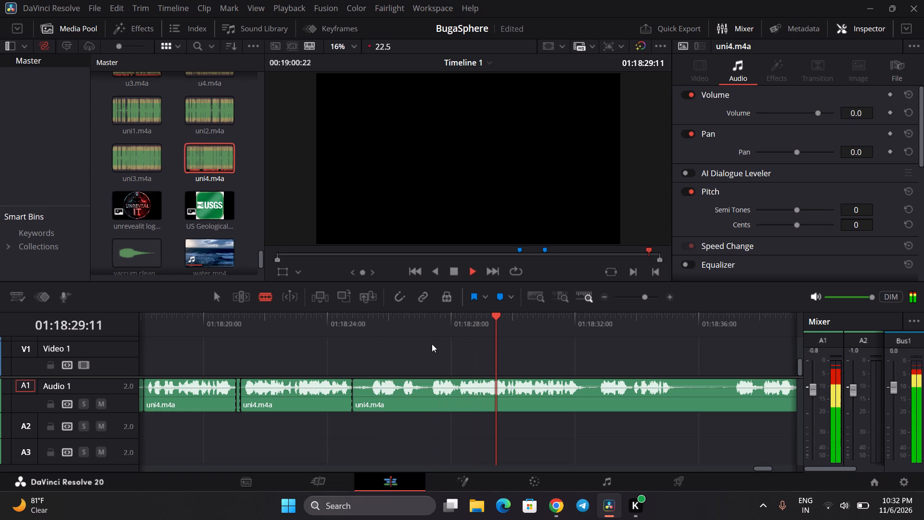
pyautogui.press('space')
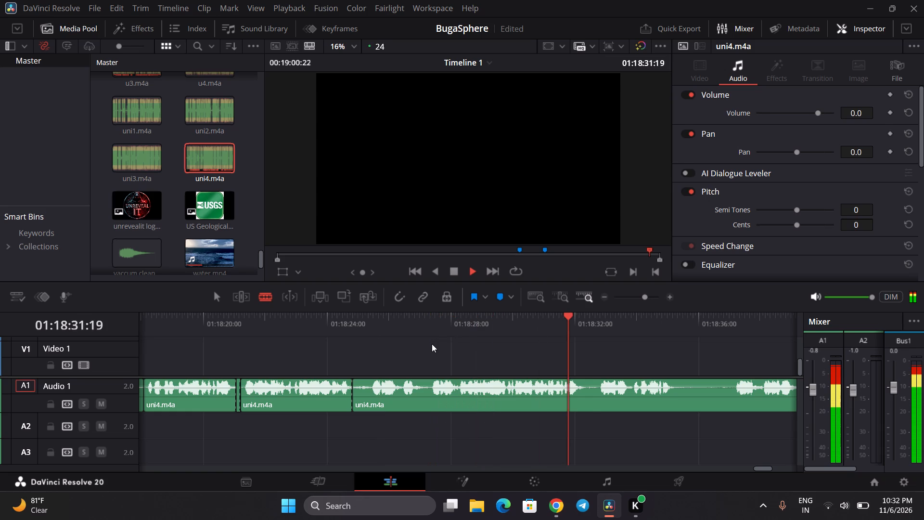
pyautogui.click(429, 396)
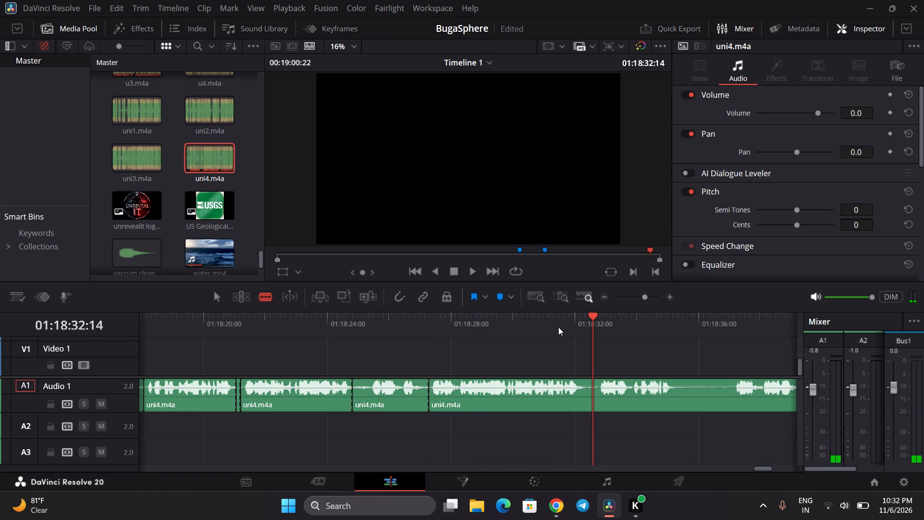
# Listen across the pauses to 01:18:38:06 and split uni4.m4a at about 01:18:32:10, in the pause after the phrase.
pyautogui.click(558, 327)
pyautogui.press('space')
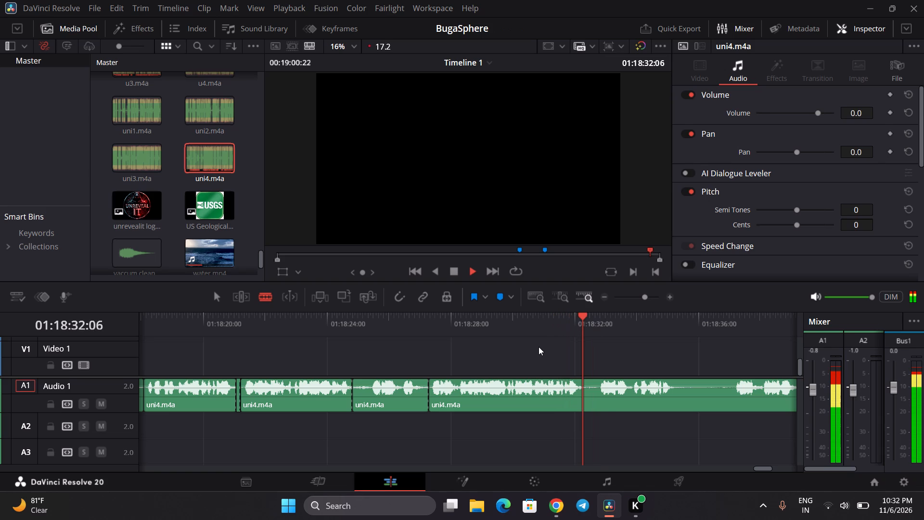
pyautogui.press('space')
pyautogui.hscroll(-1, 572, 387)
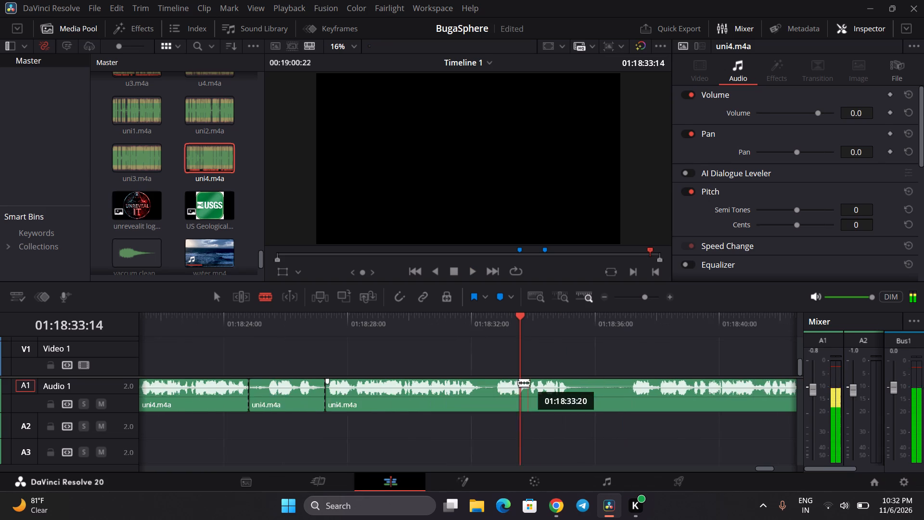
pyautogui.hscroll(-1, 518, 382)
pyautogui.press('space')
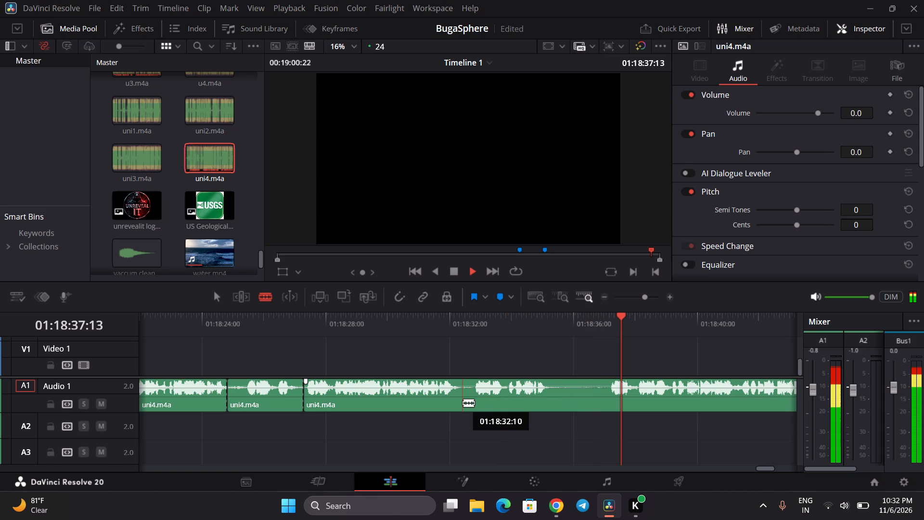
pyautogui.press('space')
pyautogui.click(463, 403)
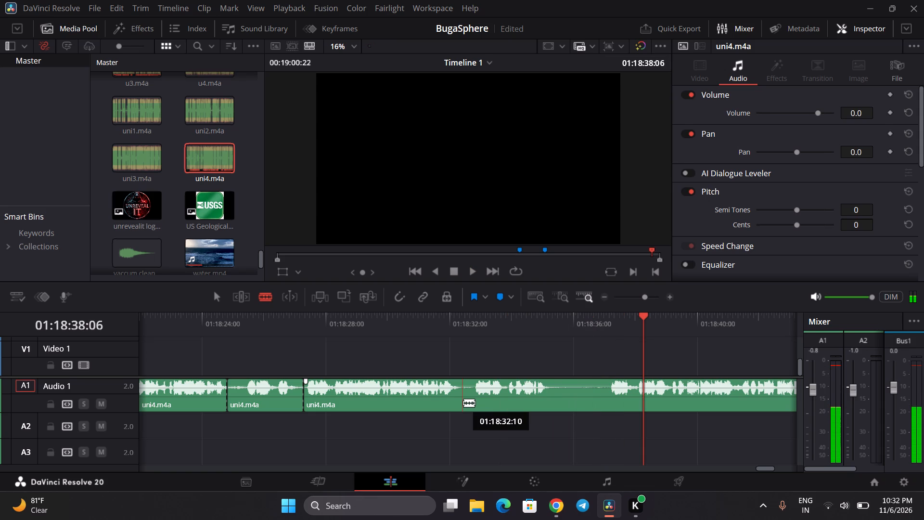
# Listen on to 01:18:39:07 and split uni4.m4a at about 01:18:38:01, before the speech resumes.
pyautogui.hscroll(-1, 488, 400)
pyautogui.press('space')
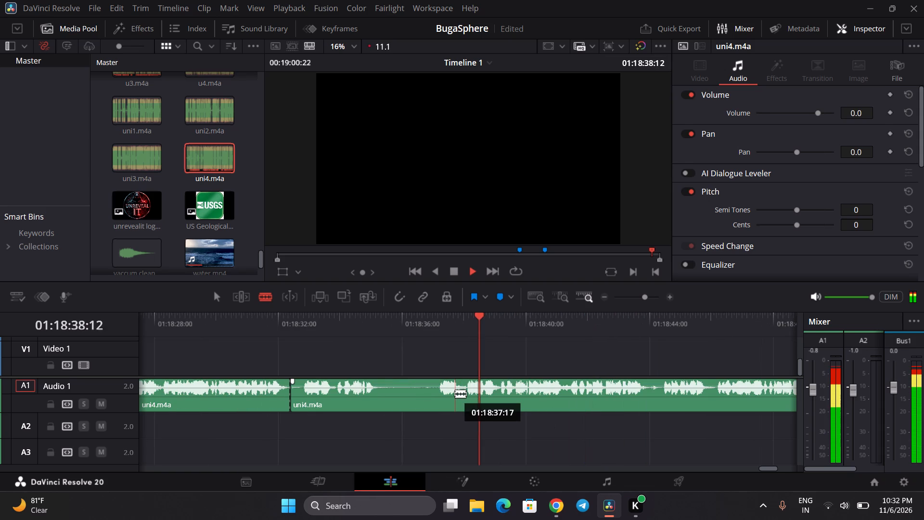
pyautogui.press('space')
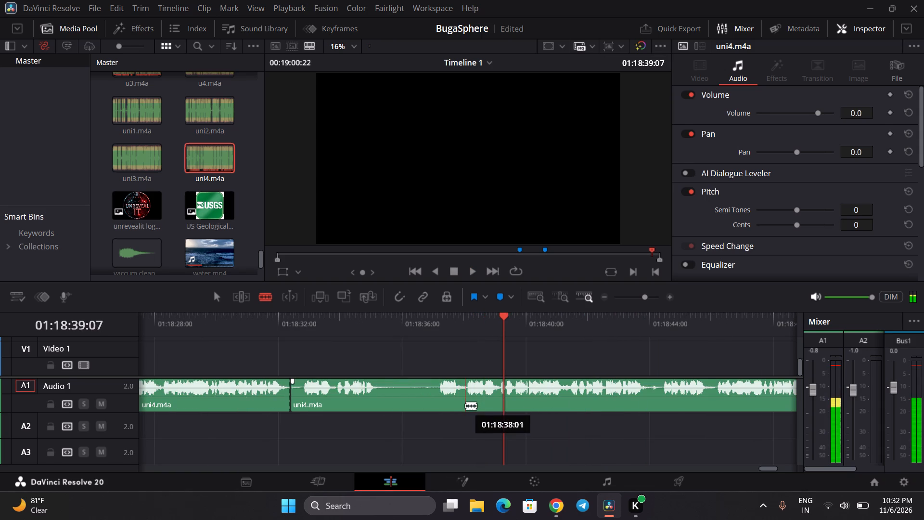
pyautogui.click(466, 406)
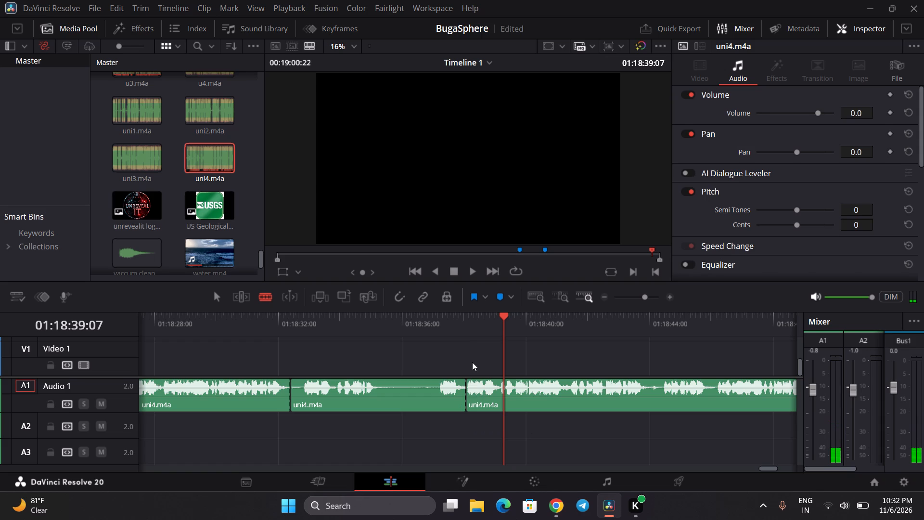
# Replay from 01:18:38:02 to 01:18:42:13, recheck the stretch before 01:18:42:01, and split uni4.m4a at about 01:18:41:05.
pyautogui.click(466, 338)
pyautogui.click(466, 327)
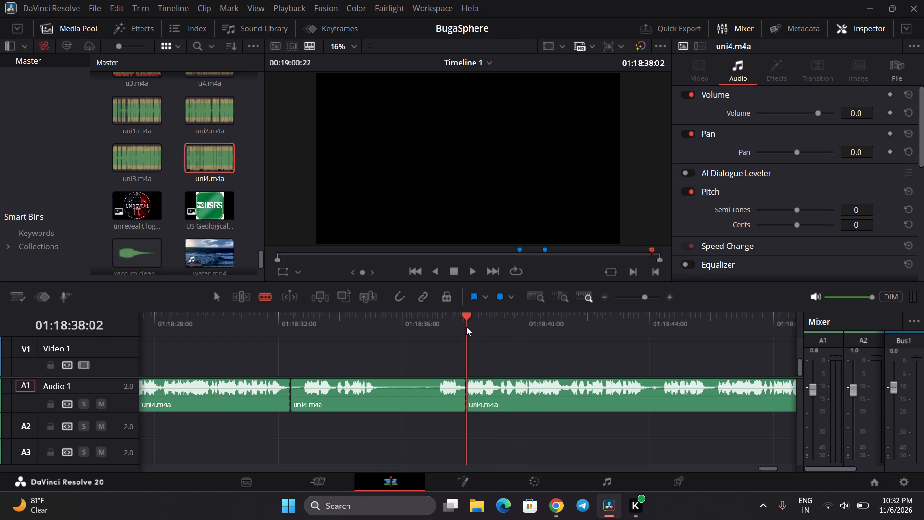
pyautogui.press('space')
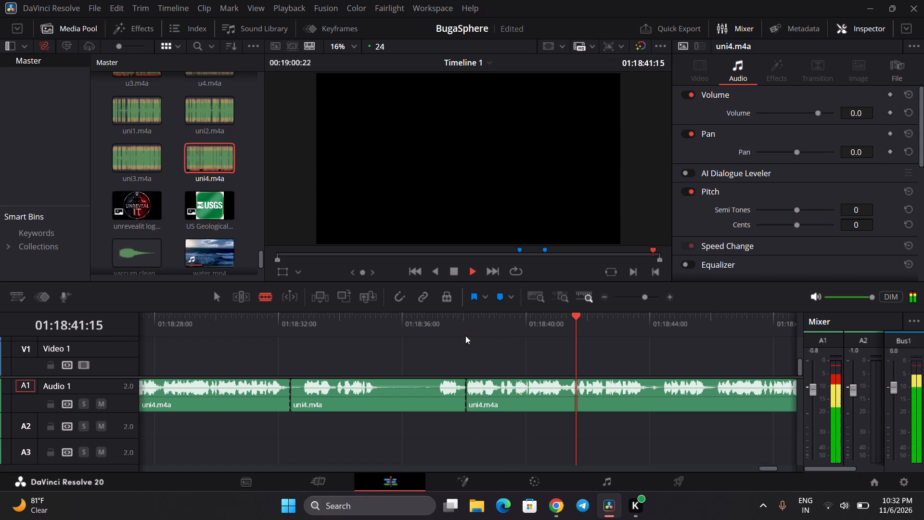
pyautogui.press('space')
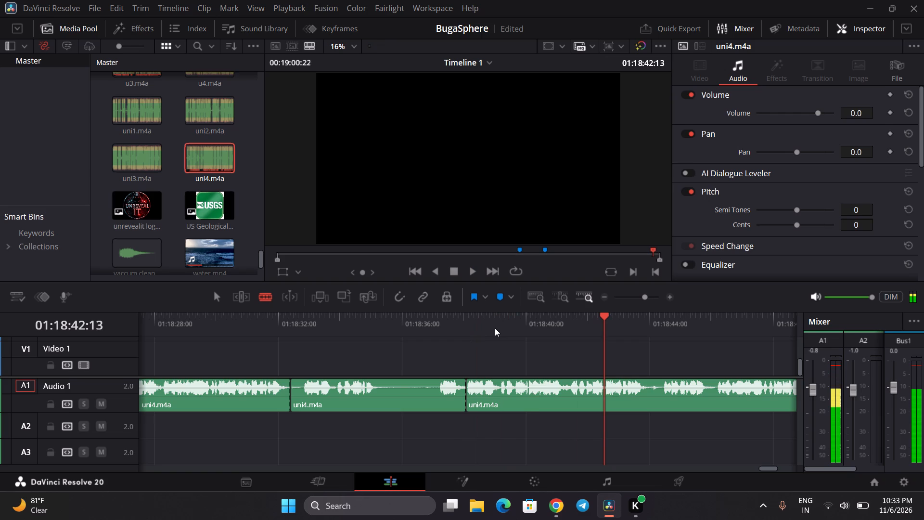
pyautogui.click(538, 333)
pyautogui.press('space')
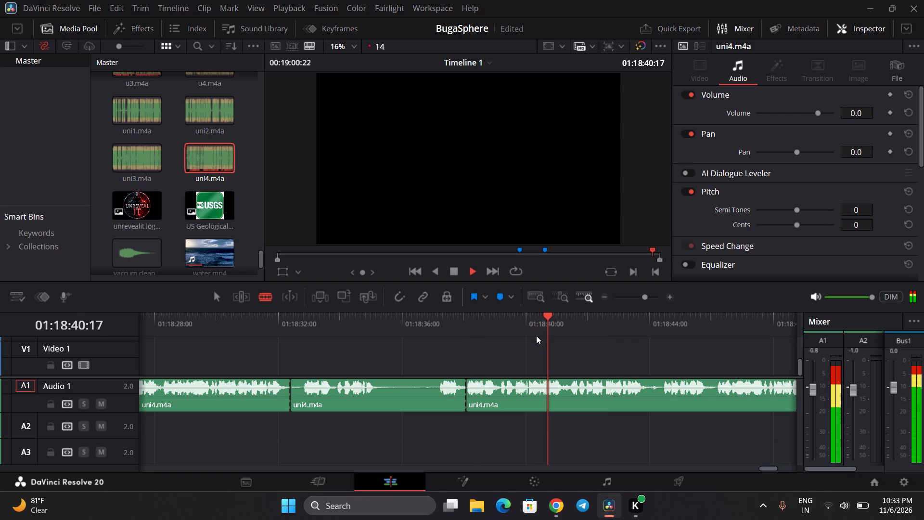
pyautogui.press('space')
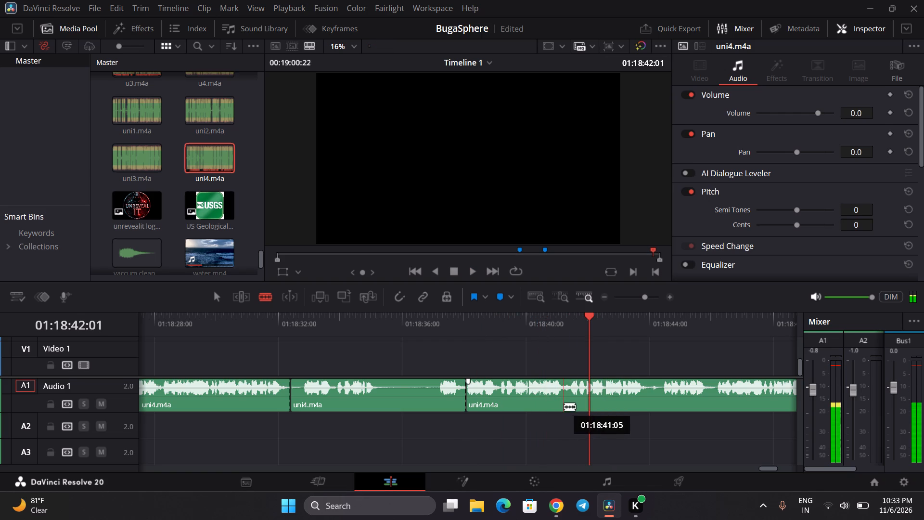
pyautogui.click(564, 406)
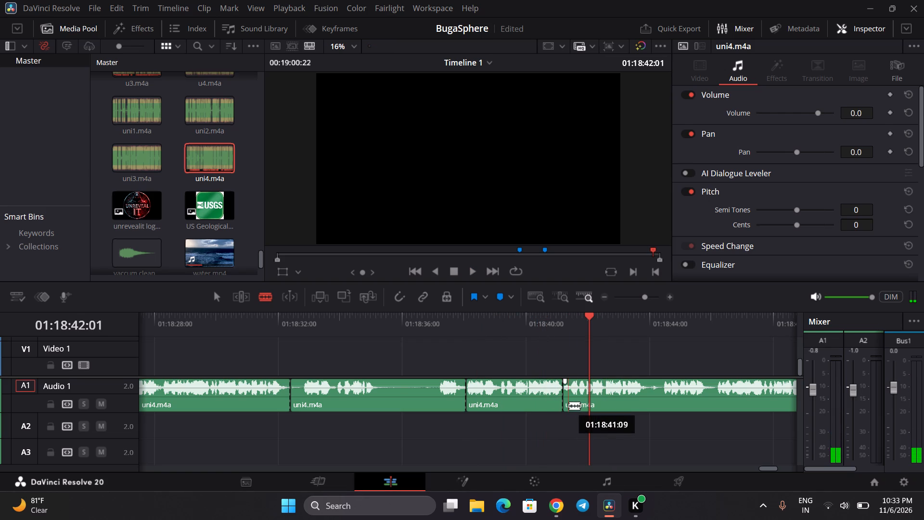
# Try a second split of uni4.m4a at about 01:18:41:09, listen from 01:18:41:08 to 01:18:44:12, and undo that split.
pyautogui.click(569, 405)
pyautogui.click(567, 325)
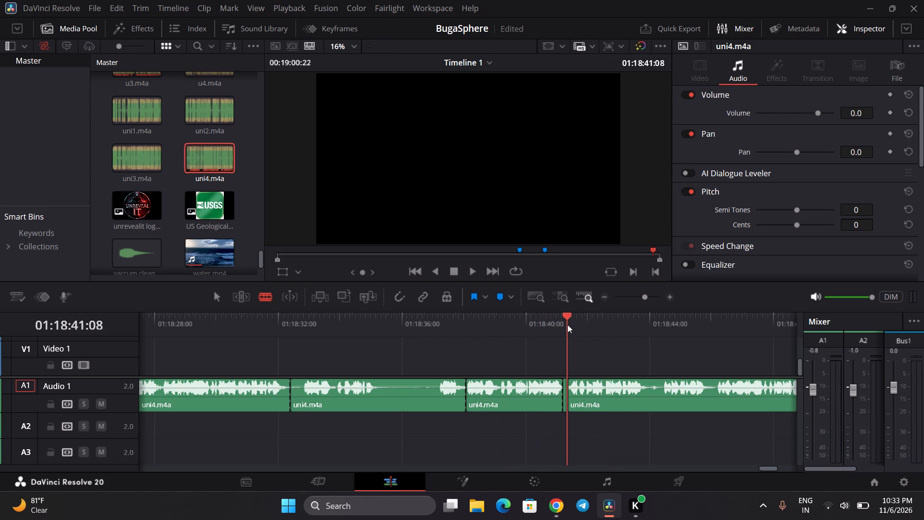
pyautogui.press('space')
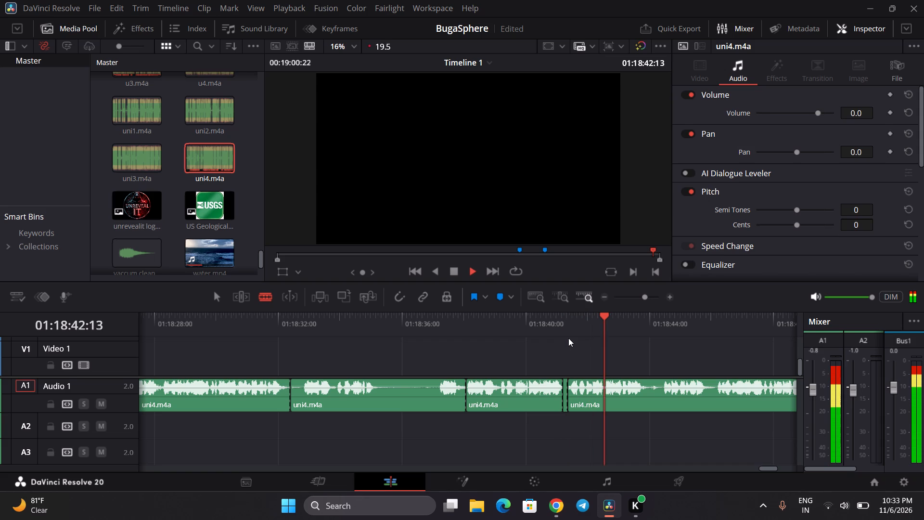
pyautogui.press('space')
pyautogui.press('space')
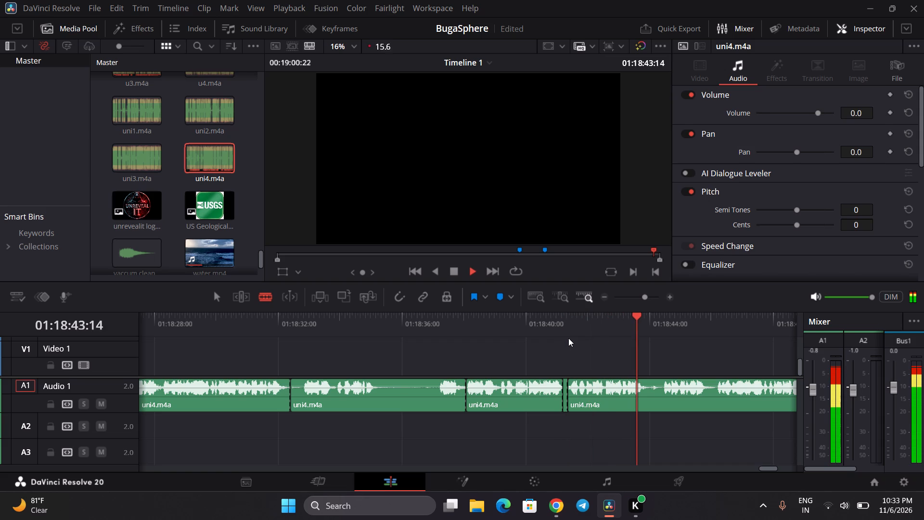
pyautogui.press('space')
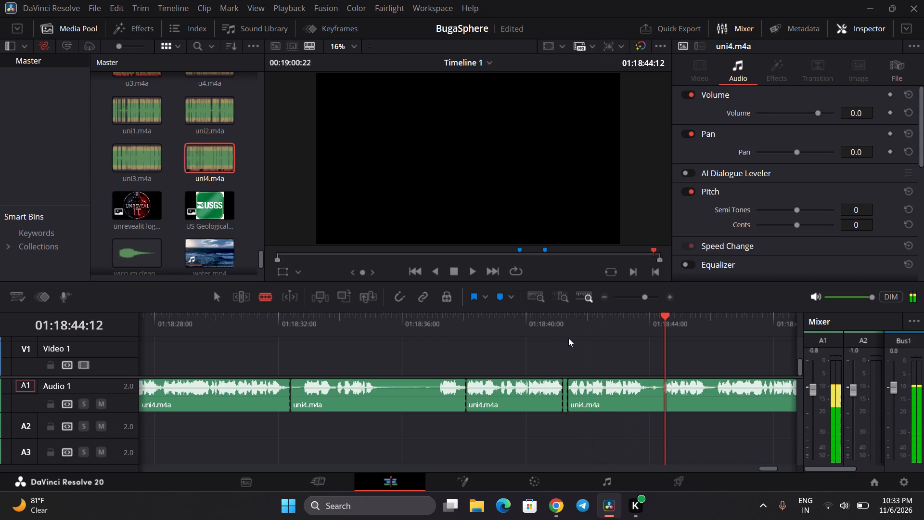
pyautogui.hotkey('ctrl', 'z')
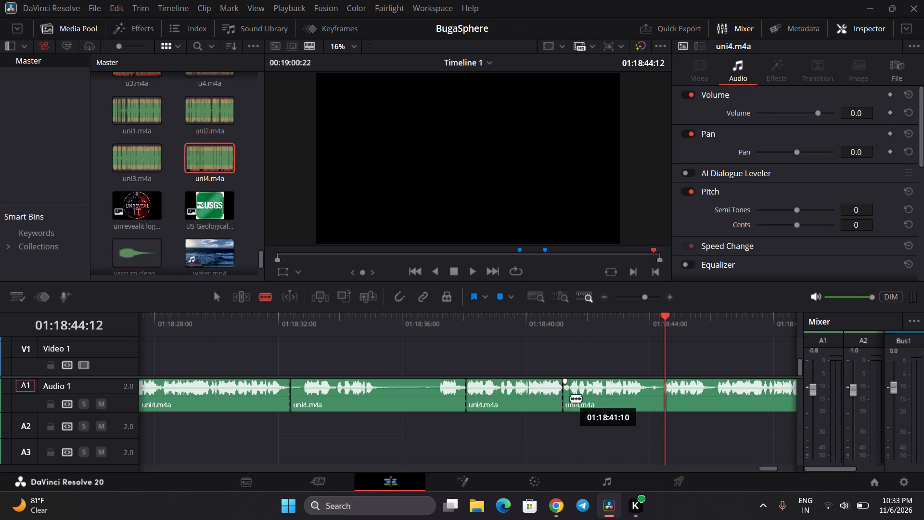
# Split uni4.m4a at about 01:18:41:10, where the speech resumes, and check the cut by playing from 01:18:41:07.
pyautogui.doubleClick(570, 398)
pyautogui.click(566, 331)
pyautogui.press('space')
pyautogui.press('space')
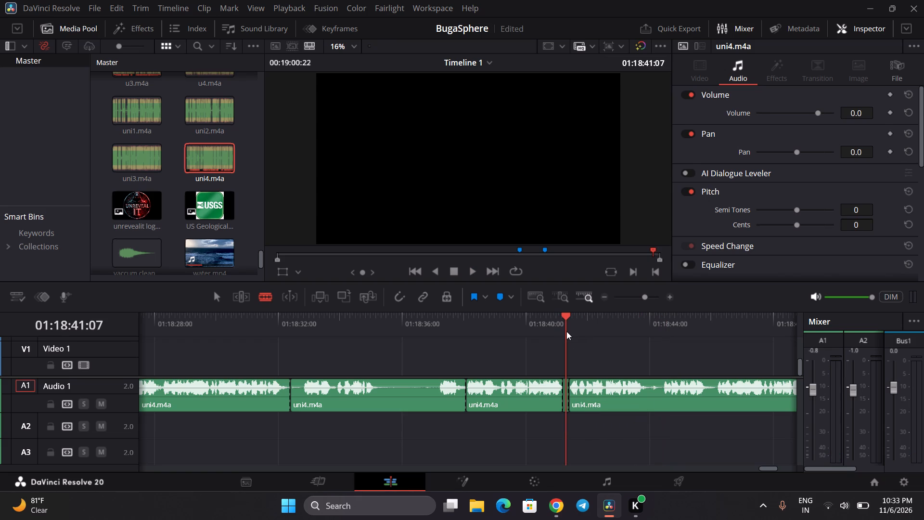
# Listen from 01:18:41:11 to 01:18:45:05 and split uni4.m4a at about 01:18:44:00 and 01:18:44:05, around the pause.
pyautogui.click(569, 322)
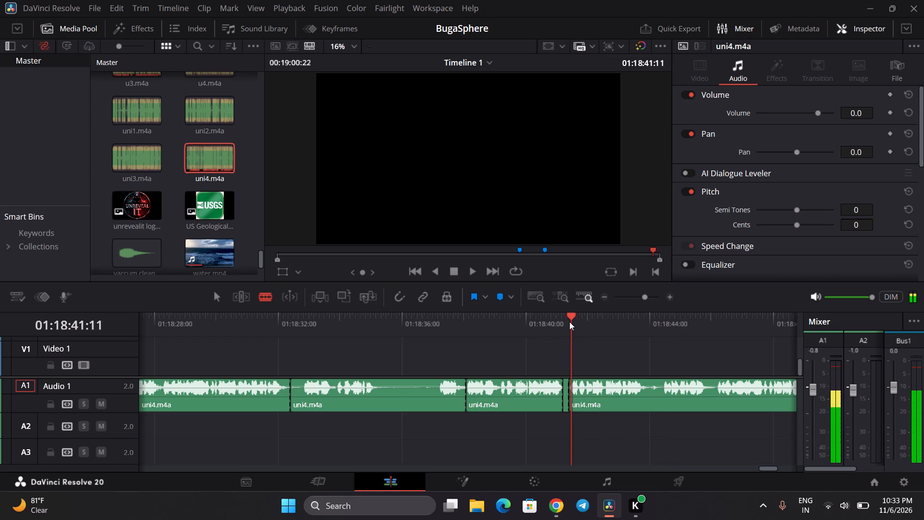
pyautogui.press('space')
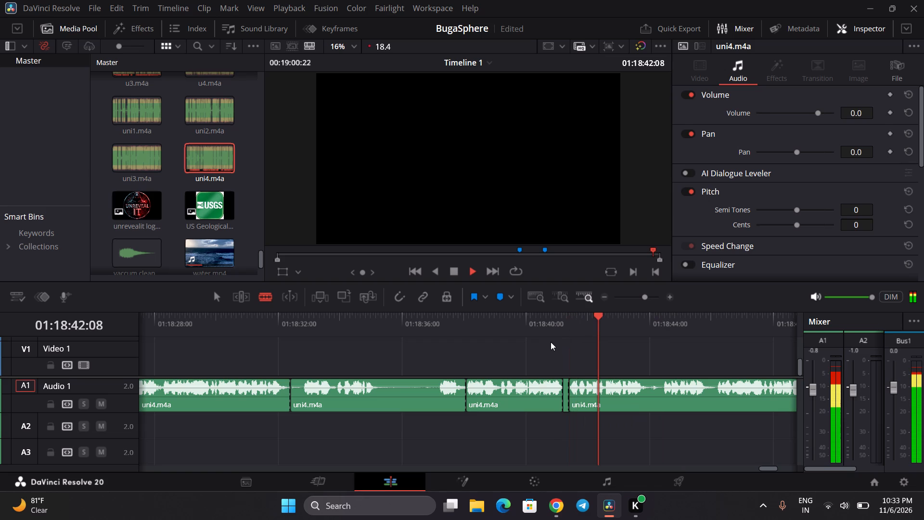
pyautogui.press('space')
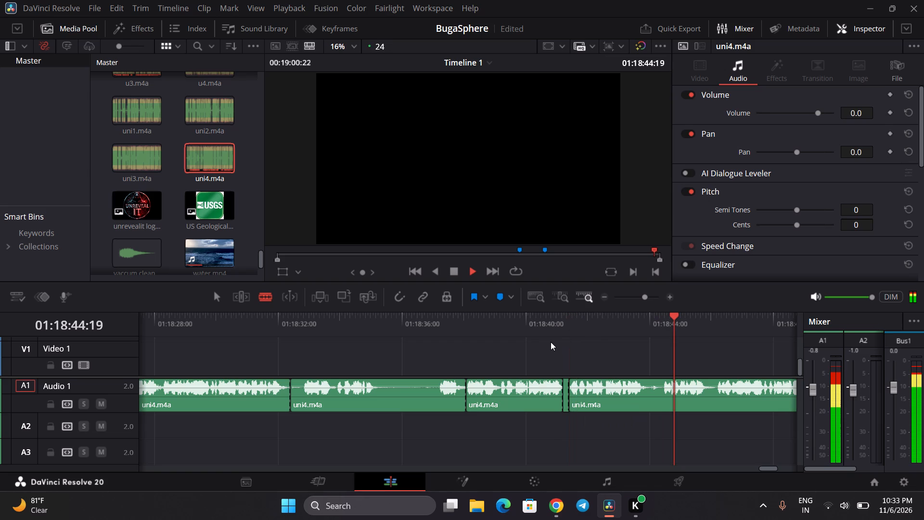
pyautogui.click(652, 405)
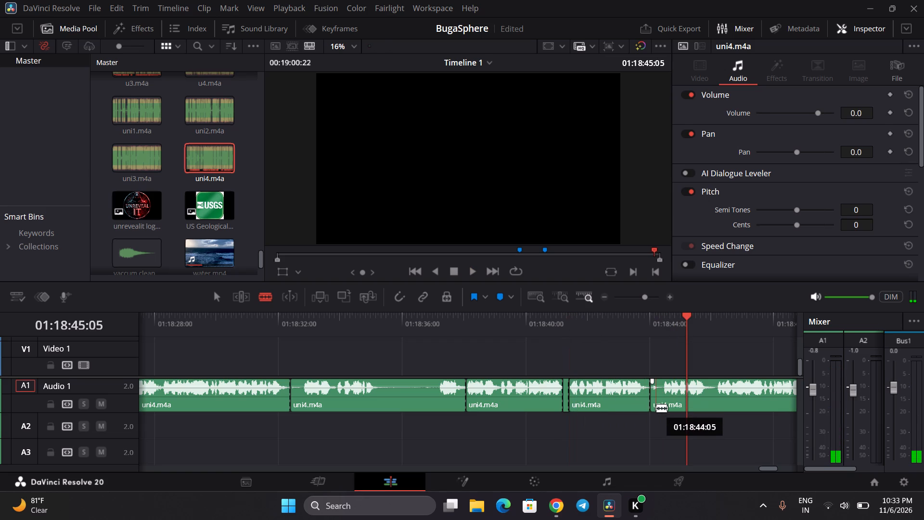
pyautogui.click(657, 408)
# Listen on to 01:18:47:08 and split uni4.m4a at about 01:18:46:00 and 01:18:46:03, isolating the short gap between phrases.
pyautogui.hscroll(-1, 656, 405)
pyautogui.press('space')
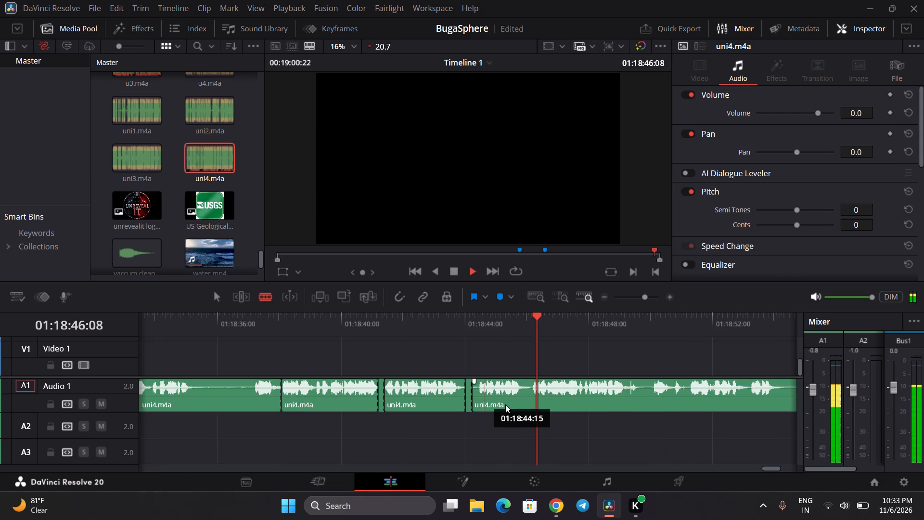
pyautogui.press('space')
pyautogui.click(527, 407)
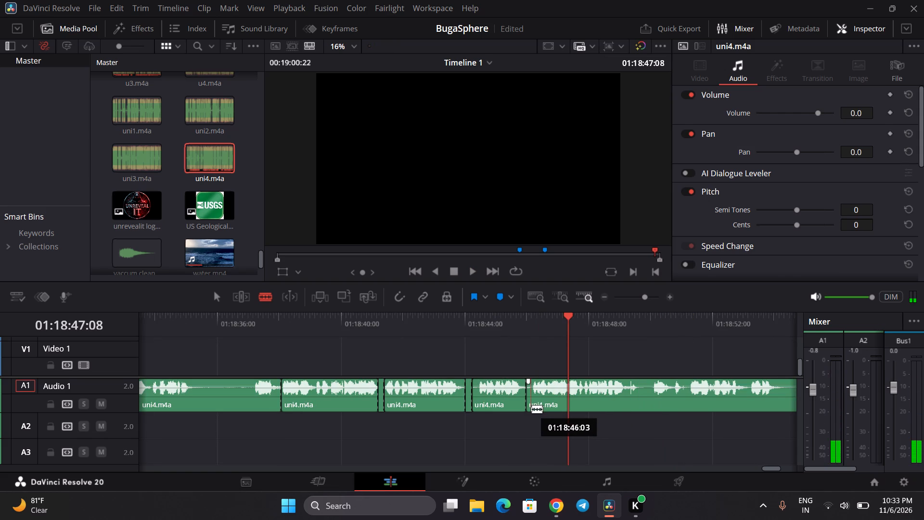
pyautogui.click(529, 408)
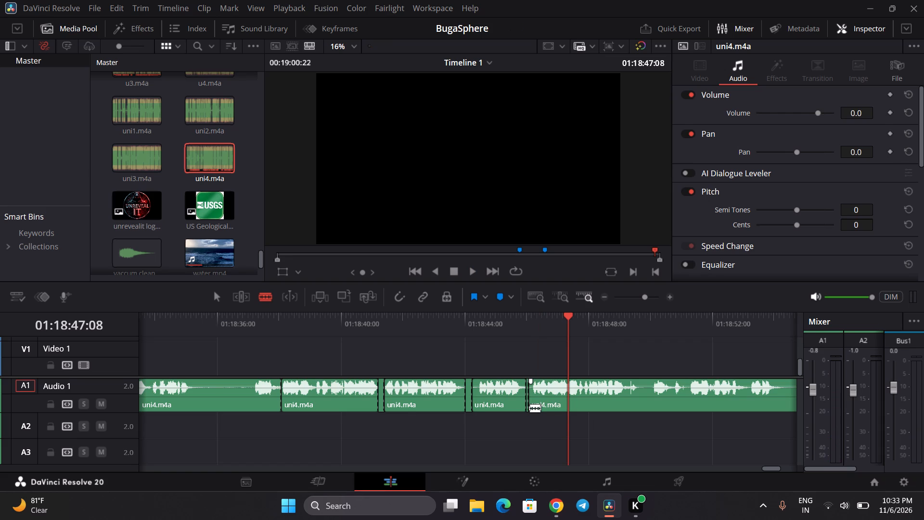
# Listen on through uni4.m4a from 01:18:47:08 to about 01:18:52:10 to locate the next pauses or repeated takes.
pyautogui.press('space')
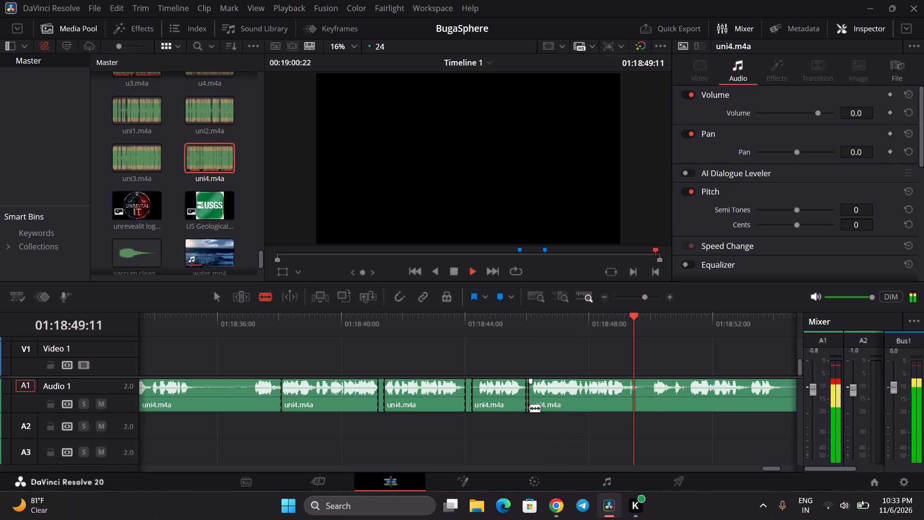
pyautogui.press('space')
pyautogui.press('space')
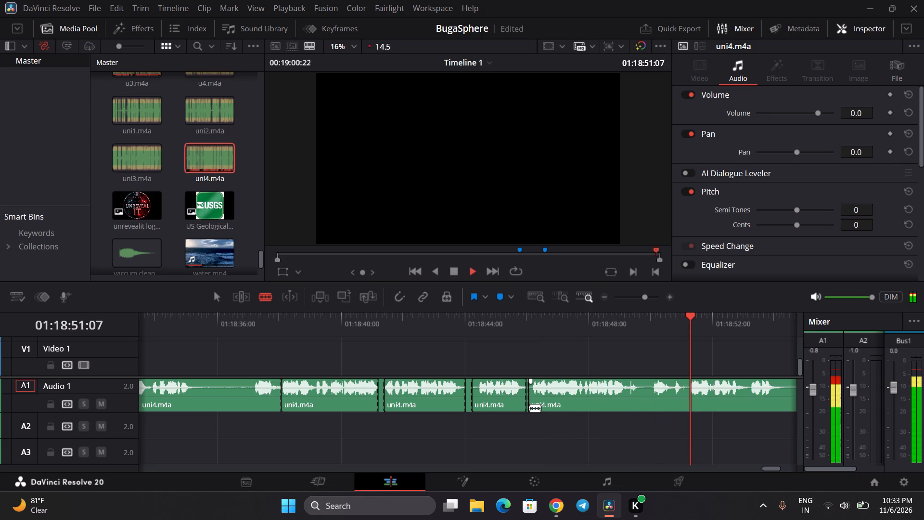
pyautogui.press('space')
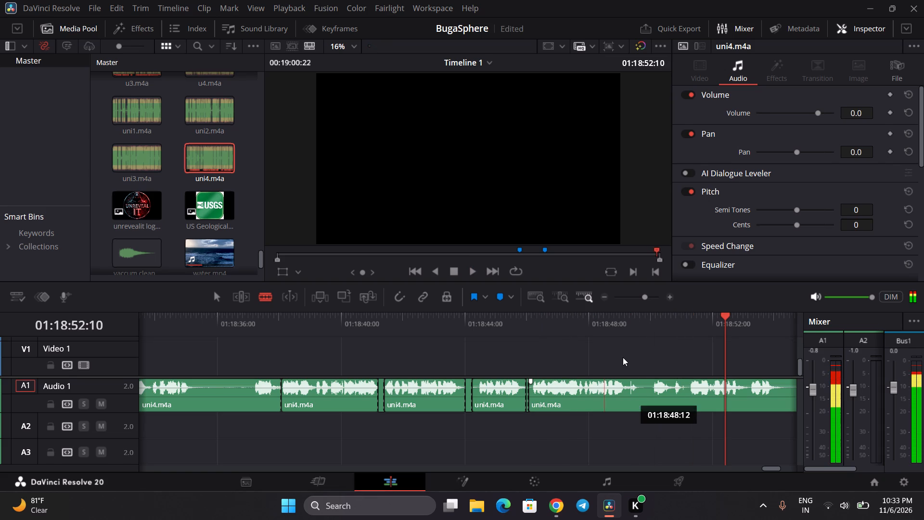
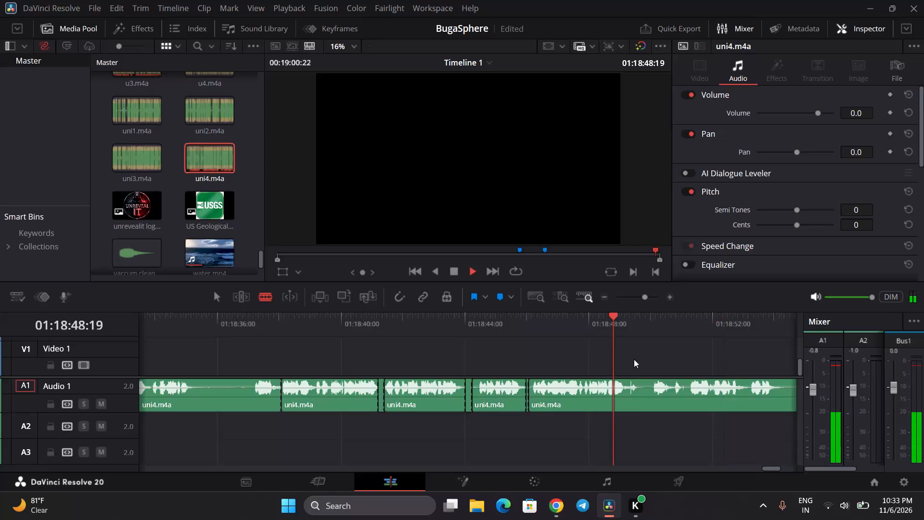
# Listen to 01:18:50:02 and split uni4.m4a at about 01:18:49:05, where the phrase ends.
pyautogui.press('space')
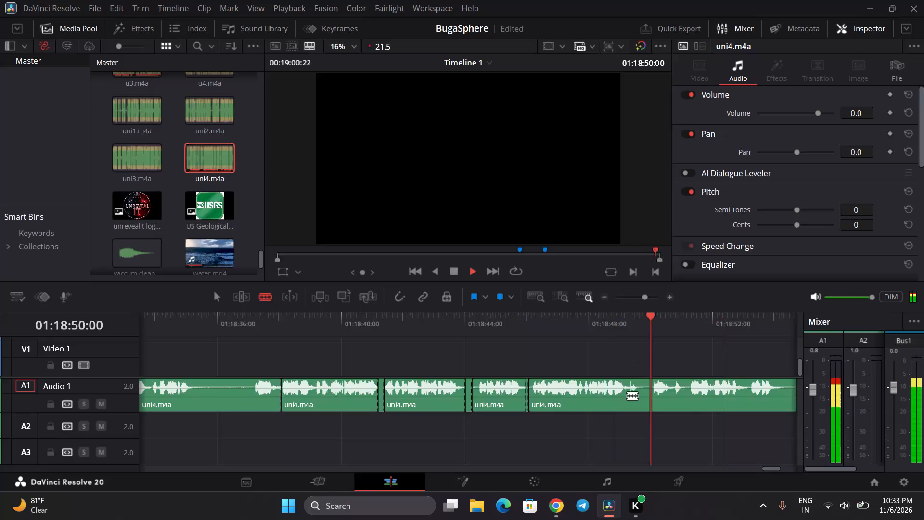
pyautogui.click(628, 399)
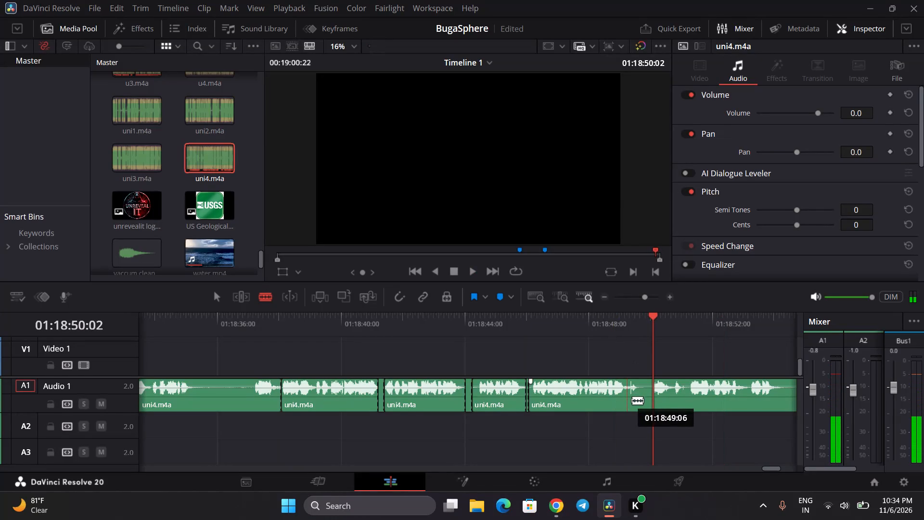
# Listen on to 01:19:00:03 and split uni4.m4a at about 01:18:55:11 and 01:18:59:16, around the last phrase.
pyautogui.press('space')
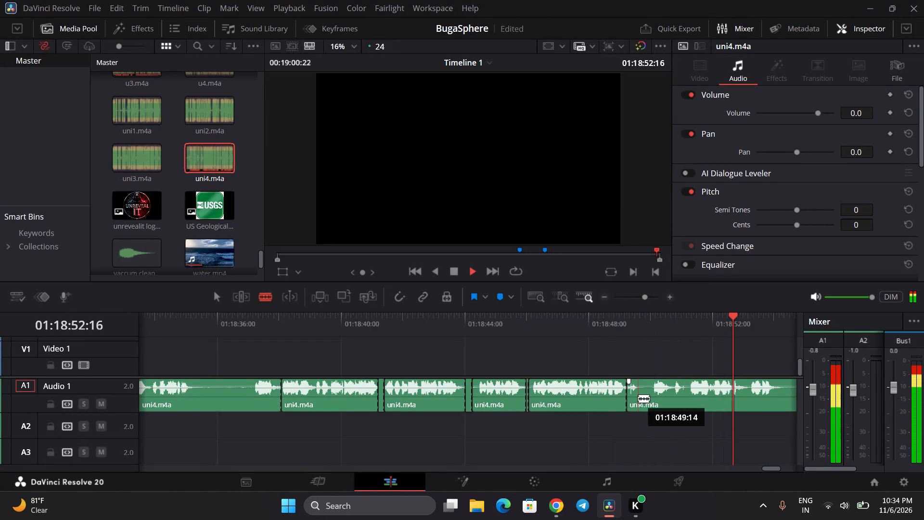
pyautogui.press('space')
pyautogui.hscroll(-1, 638, 398)
pyautogui.click(577, 331)
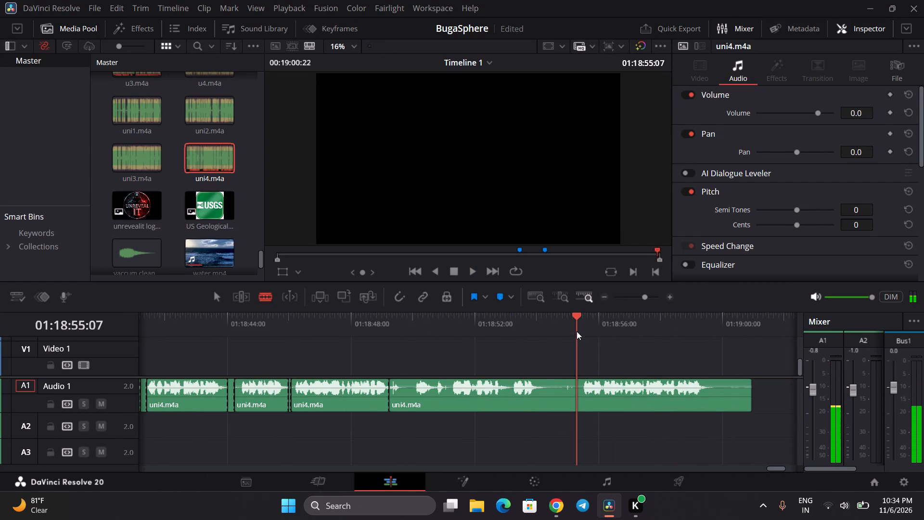
pyautogui.press('space')
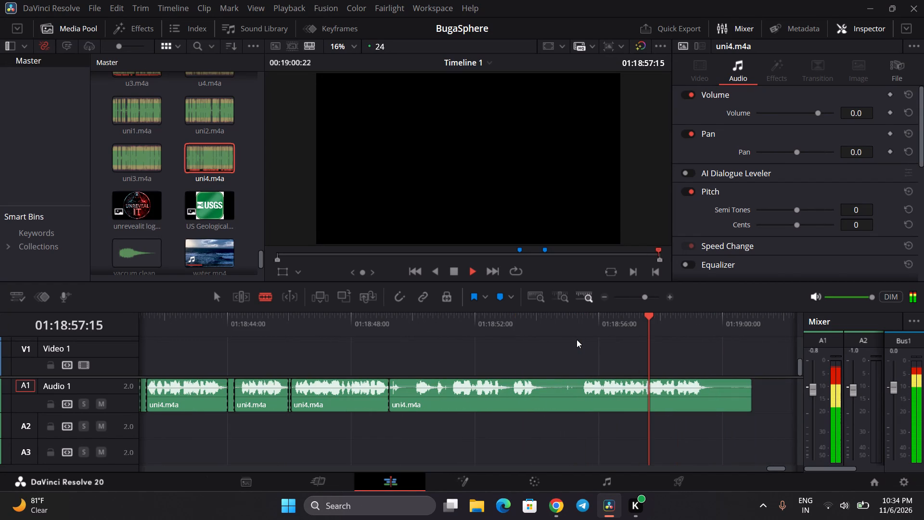
pyautogui.press('space')
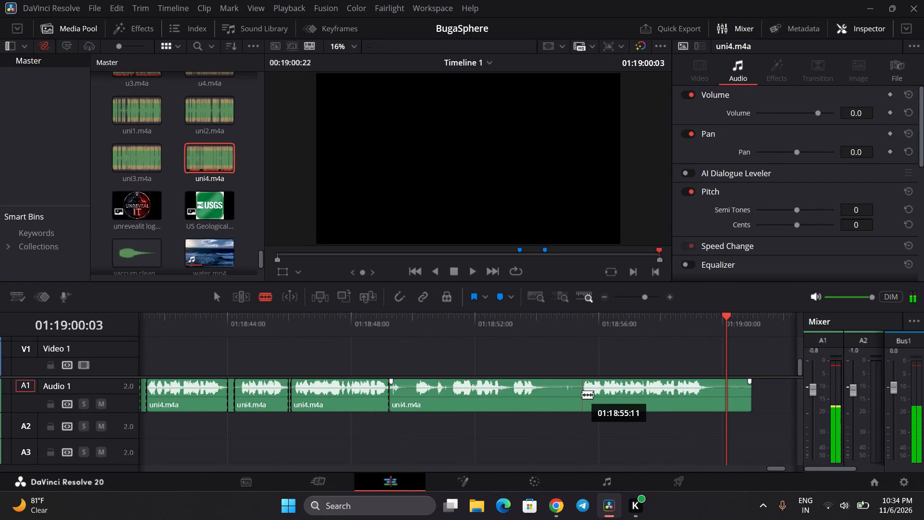
pyautogui.click(581, 394)
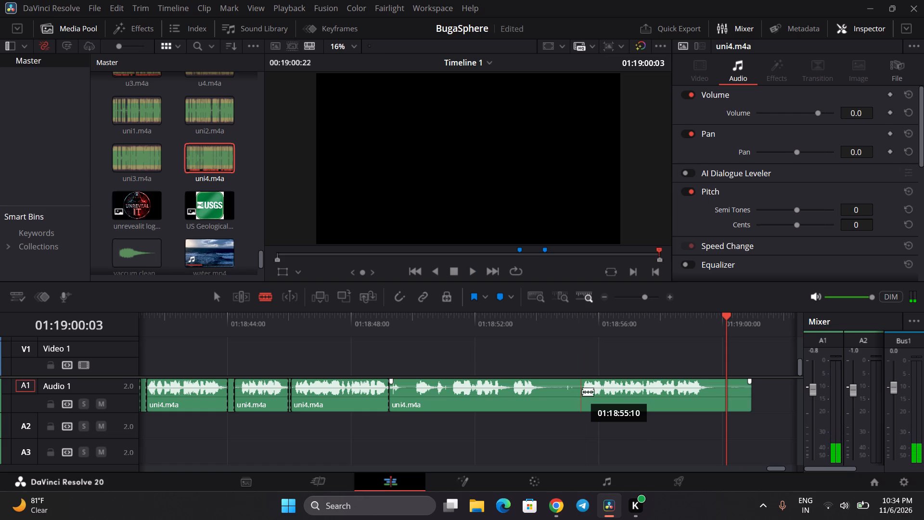
pyautogui.click(711, 403)
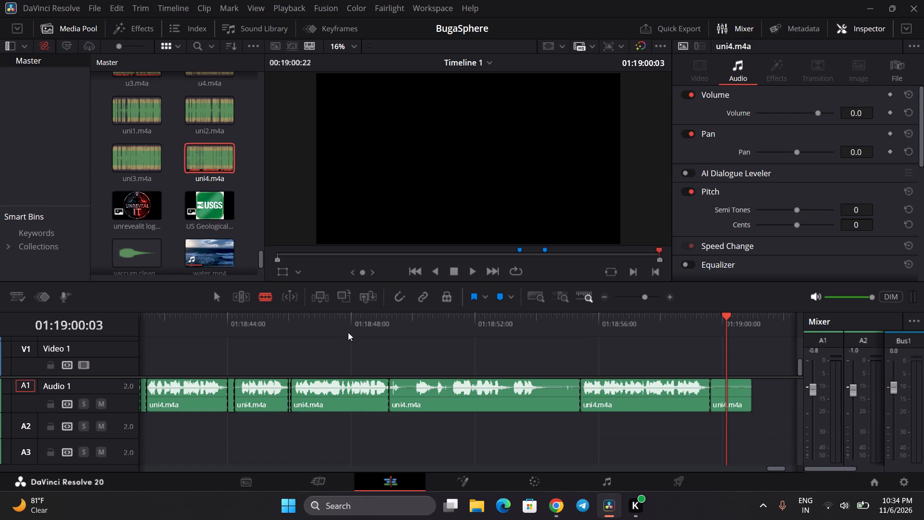
# Delete the uni4.m4a piece between about 01:18:49:05 and 01:18:55:11 and close the gap it leaves.
pyautogui.click(214, 296)
pyautogui.click(423, 398)
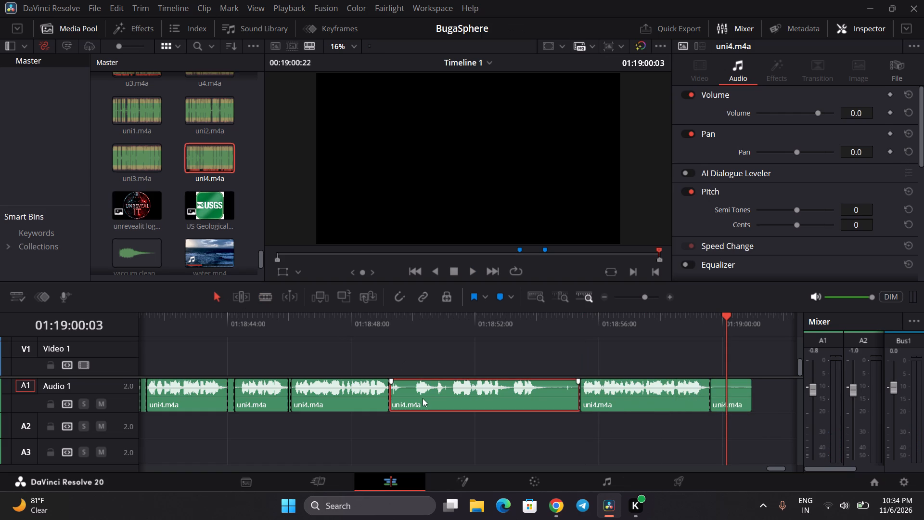
pyautogui.press('BackSpace')
pyautogui.click(423, 398)
pyautogui.press('BackSpace')
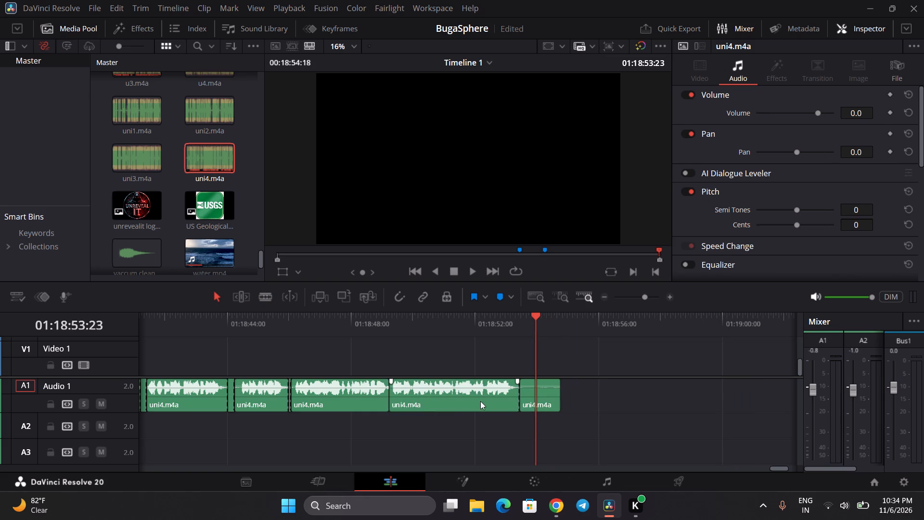
# Delete the silent leftover piece at the end of uni4.m4a, after the last phrase.
pyautogui.click(547, 403)
pyautogui.press('BackSpace')
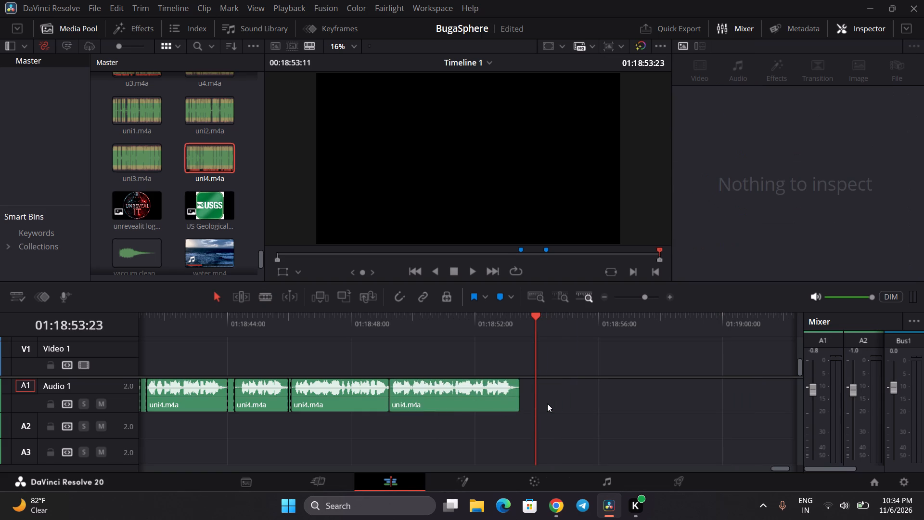
# Back near the start of the uni4.m4a narration, delete the sliver at about 01:16:41:04 and close its gap.
pyautogui.hscroll(8, 547, 403)
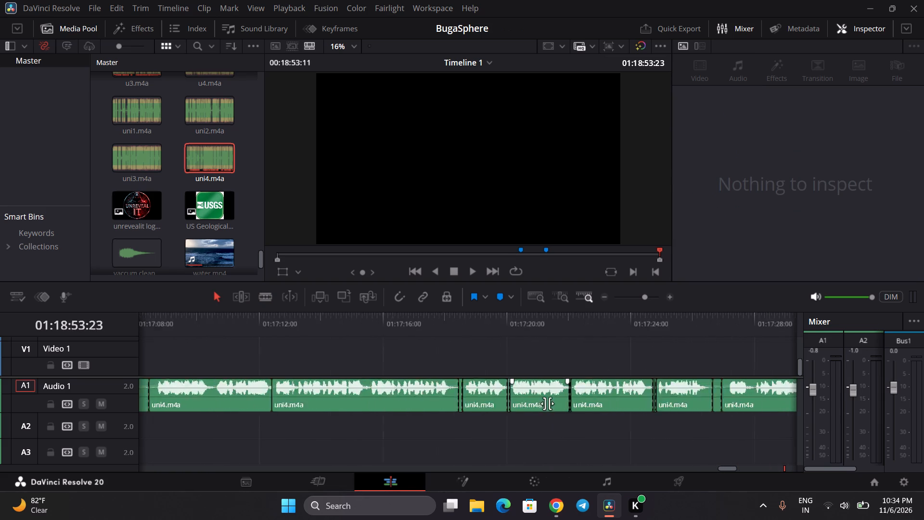
pyautogui.hscroll(1, 547, 403)
pyautogui.hscroll(-1, 547, 403)
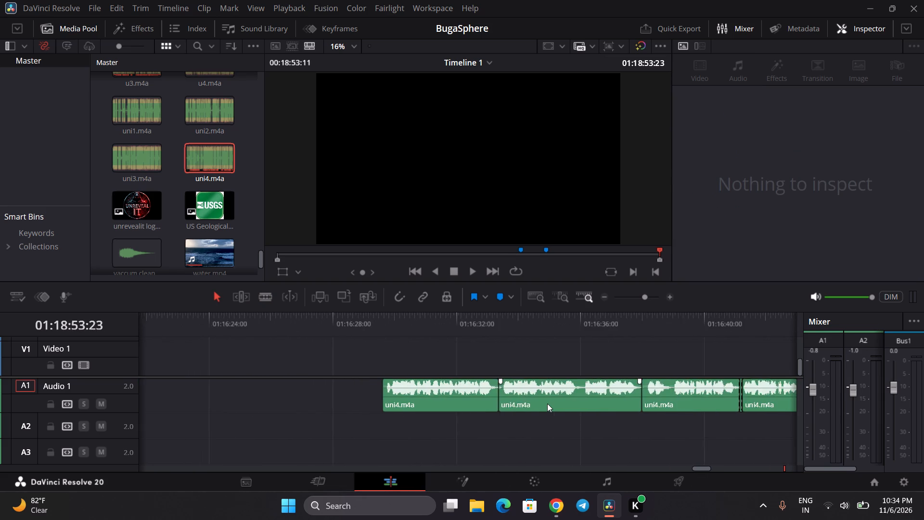
pyautogui.hscroll(-1, 547, 403)
pyautogui.hscroll(-1, 505, 400)
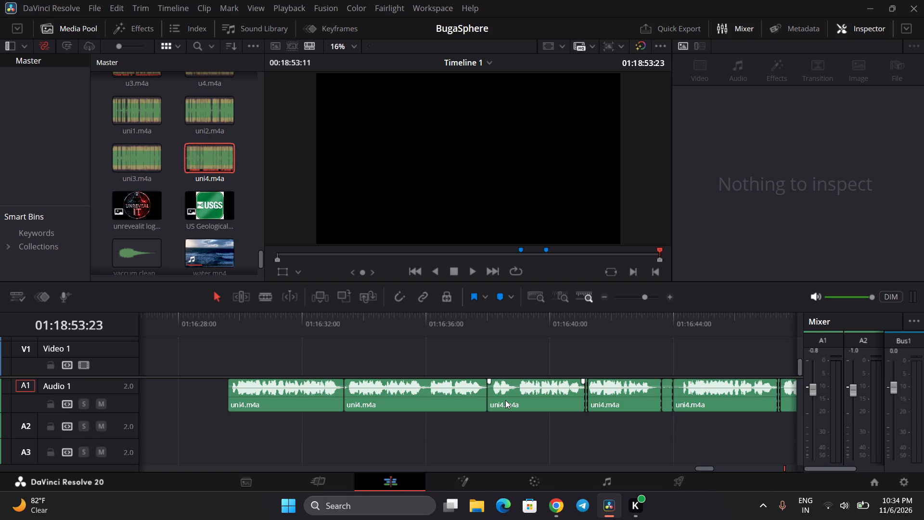
pyautogui.hscroll(-1, 505, 400)
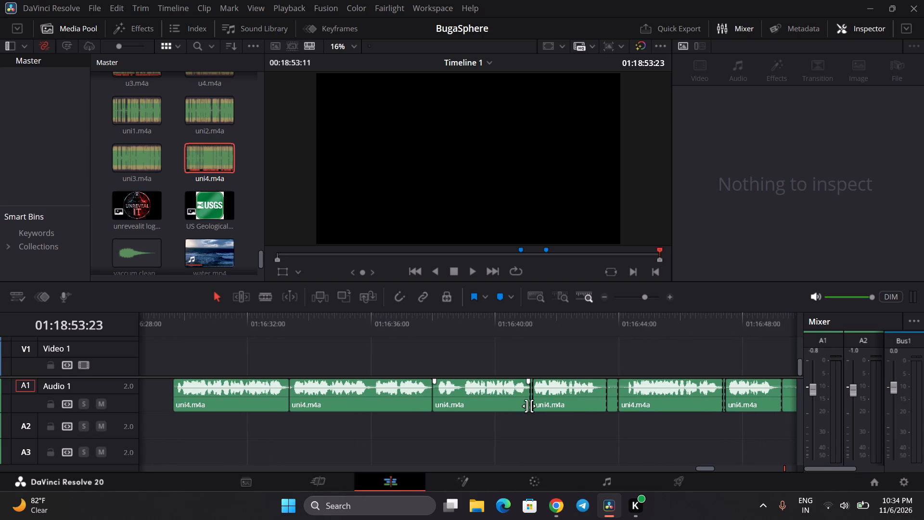
pyautogui.click(532, 406)
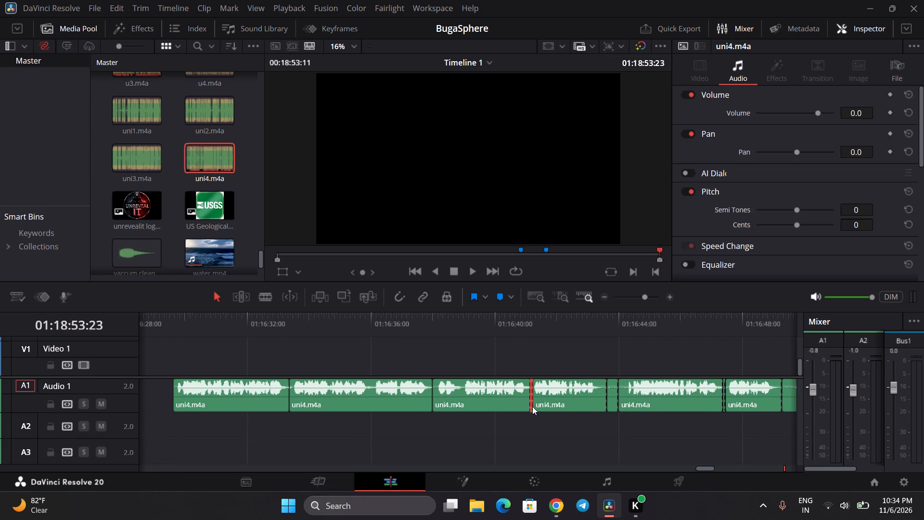
pyautogui.press('BackSpace')
pyautogui.click(532, 406)
pyautogui.press('BackSpace')
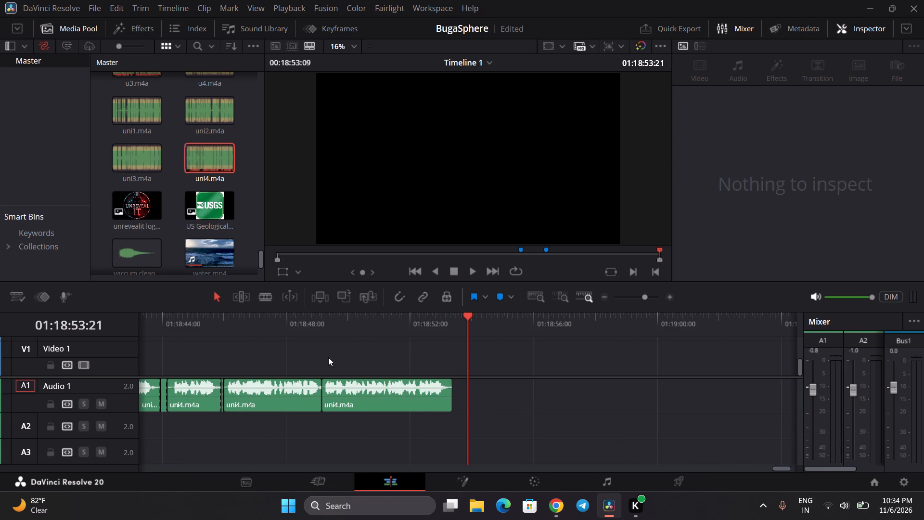
# Delete the short uni4.m4a pause pieces at about 01:16:43:15 and 01:16:47:00, closing the gap after each.
pyautogui.hscroll(5, 328, 357)
pyautogui.hscroll(-1, 332, 388)
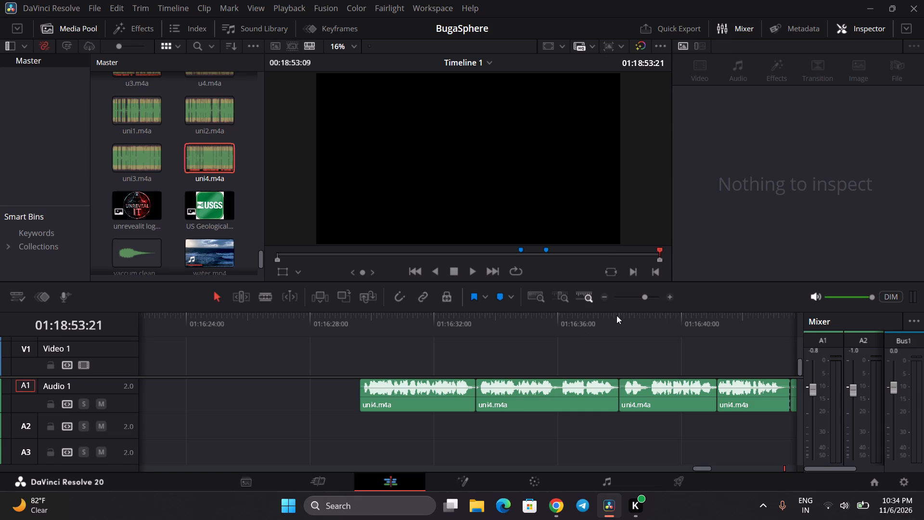
pyautogui.click(616, 315)
pyautogui.hscroll(-1, 616, 315)
pyautogui.hscroll(-1, 553, 353)
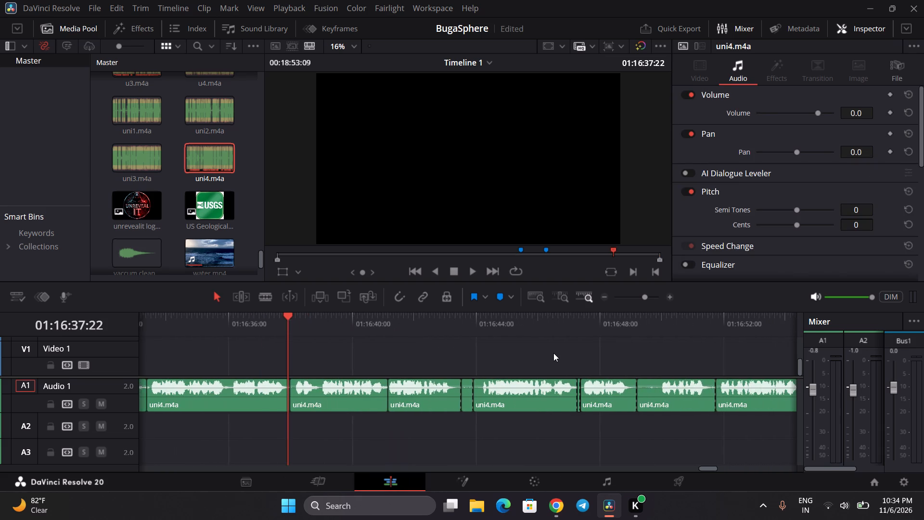
pyautogui.hscroll(-1, 553, 353)
pyautogui.click(462, 403)
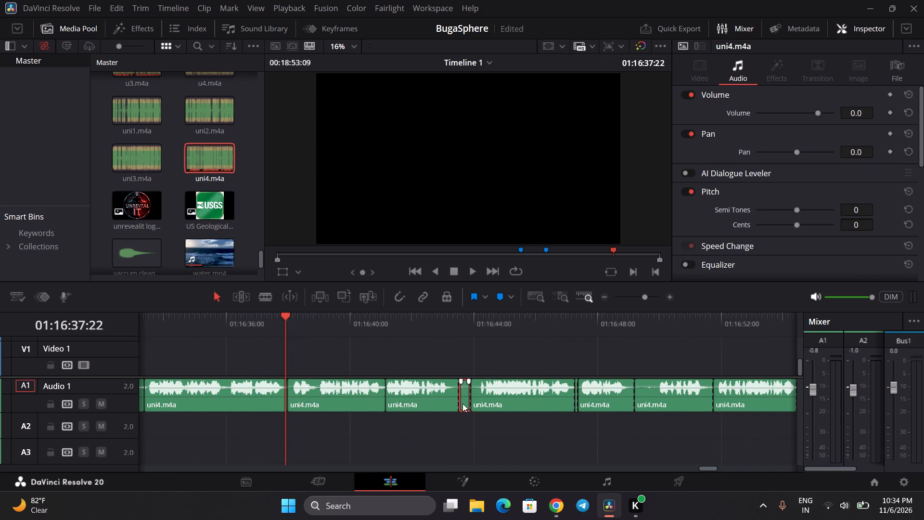
pyautogui.press('BackSpace')
pyautogui.click(462, 403)
pyautogui.press('BackSpace')
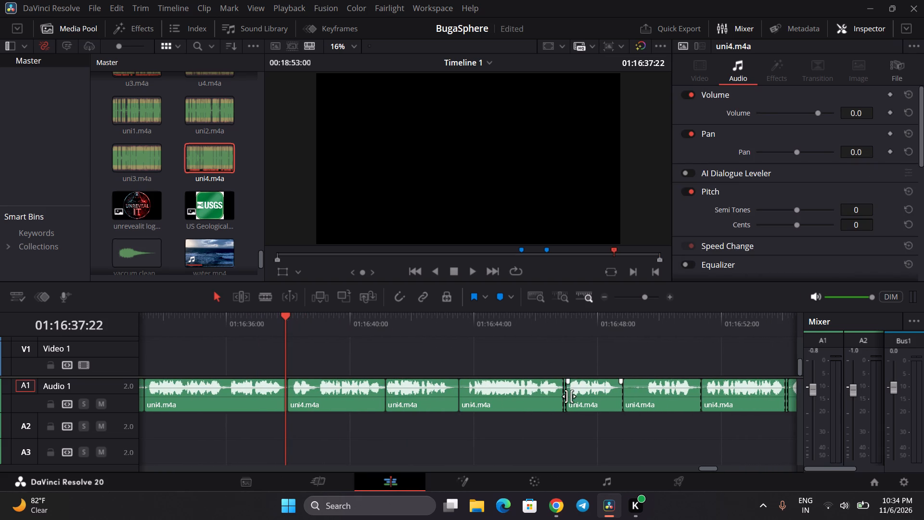
pyautogui.click(565, 401)
pyautogui.press('BackSpace')
pyautogui.click(565, 401)
pyautogui.press('BackSpace')
# Delete the roughly 2.5-second uni4.m4a piece starting at about 01:16:48:17 and close the gap.
pyautogui.click(644, 398)
pyautogui.press('BackSpace')
pyautogui.click(644, 398)
pyautogui.press('BackSpace')
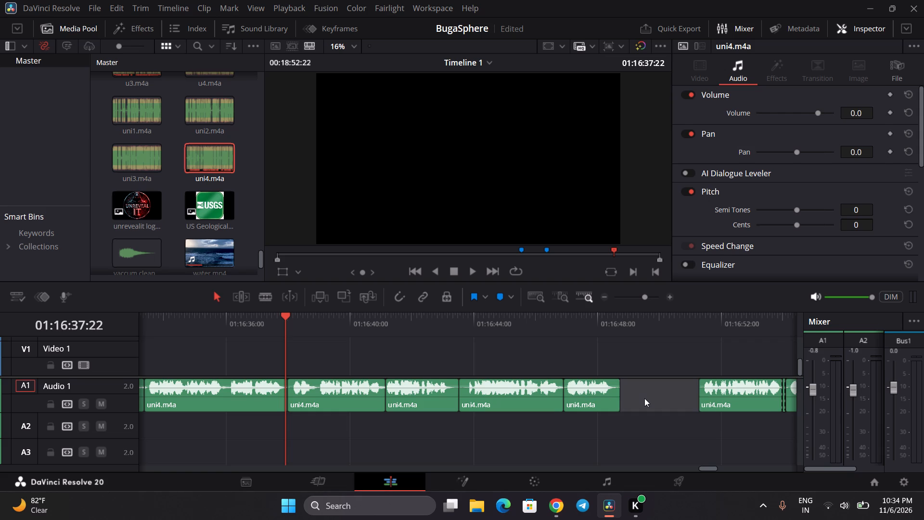
# Delete the thin uni4.m4a sliver at about 01:16:51:11 and close the gap between its neighbouring phrases.
pyautogui.hscroll(-1, 644, 398)
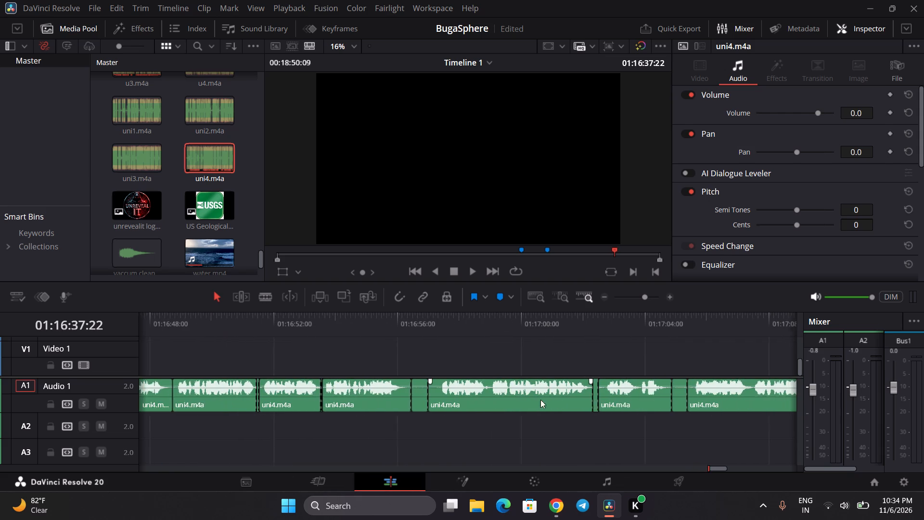
pyautogui.hscroll(-1, 540, 400)
pyautogui.click(244, 403)
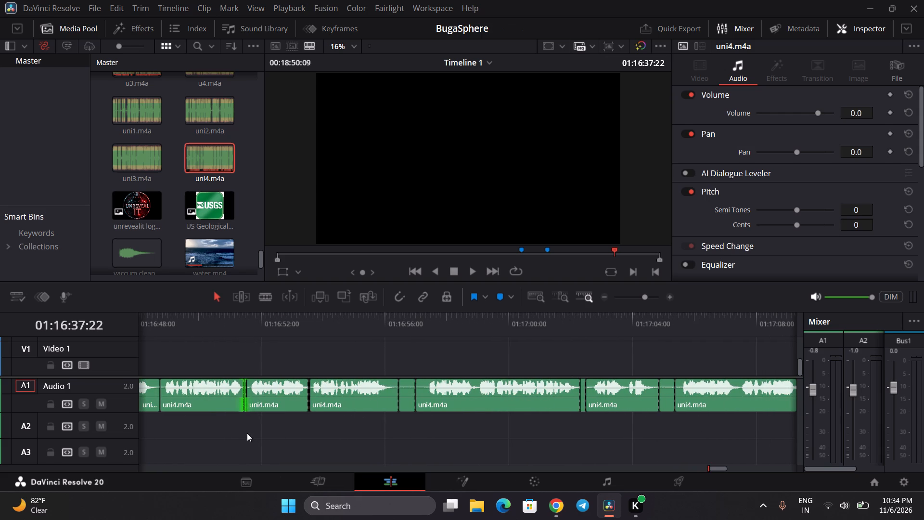
pyautogui.click(247, 433)
pyautogui.click(246, 407)
pyautogui.press('BackSpace')
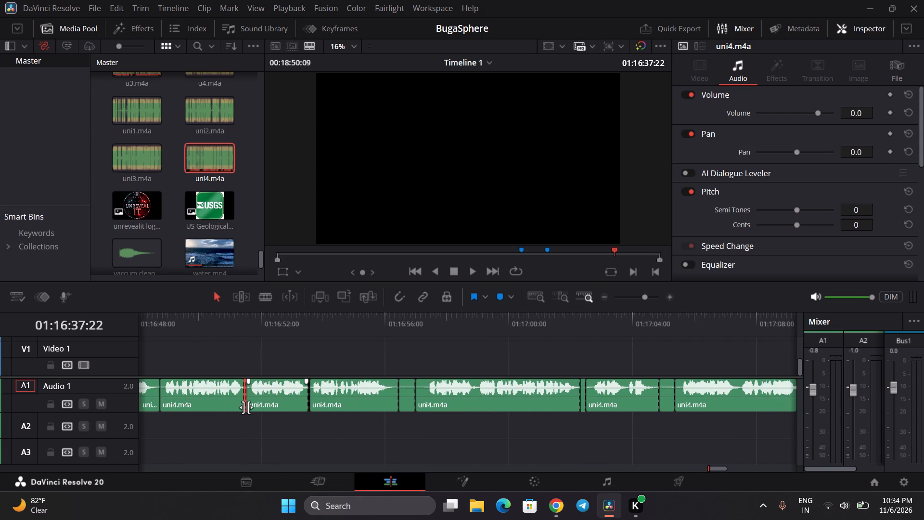
pyautogui.click(246, 407)
pyautogui.press('BackSpace')
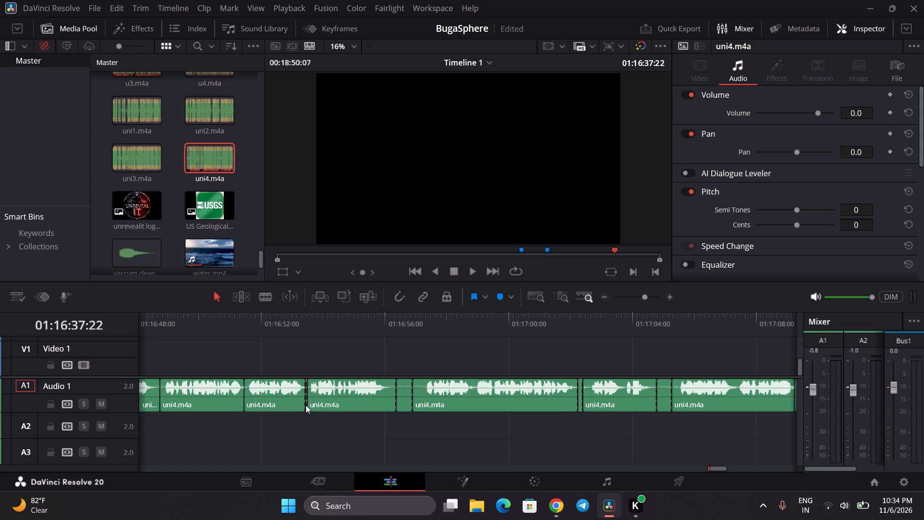
# Delete the thin uni4.m4a sliver at about 01:16:53:11 and close the gap it leaves.
pyautogui.click(306, 405)
pyautogui.click(302, 436)
pyautogui.click(306, 407)
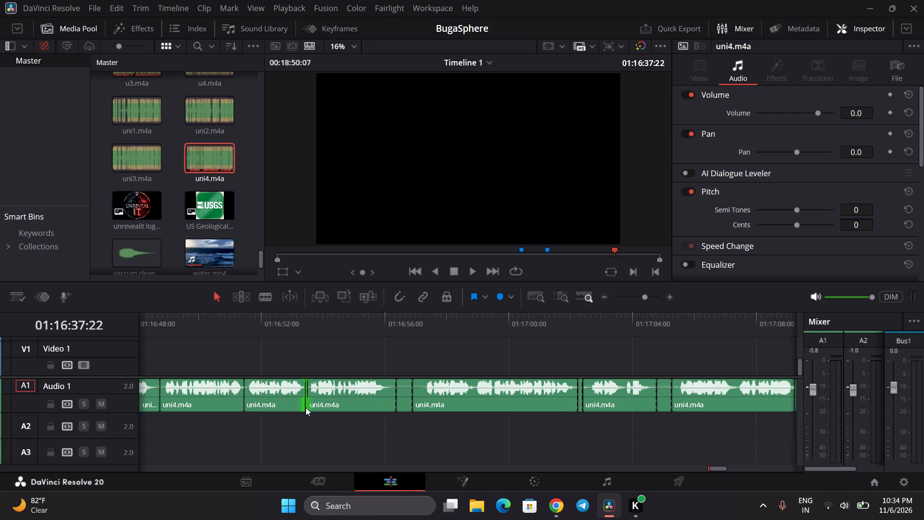
pyautogui.click(309, 420)
pyautogui.click(307, 404)
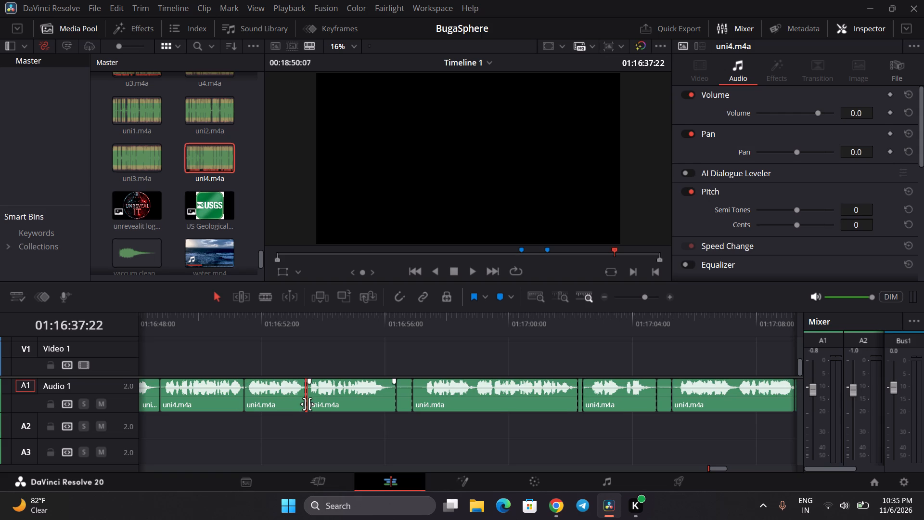
pyautogui.press('BackSpace')
pyautogui.click(307, 403)
pyautogui.press('BackSpace')
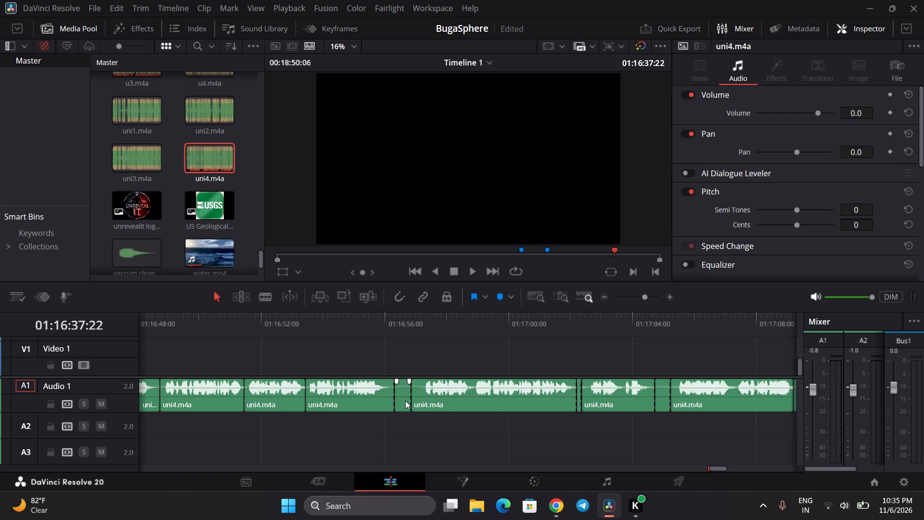
# Delete the uni4.m4a pause pieces at about 01:16:56:07 and 01:17:01:15, closing the gap after each.
pyautogui.click(405, 401)
pyautogui.press('BackSpace')
pyautogui.click(405, 401)
pyautogui.press('BackSpace')
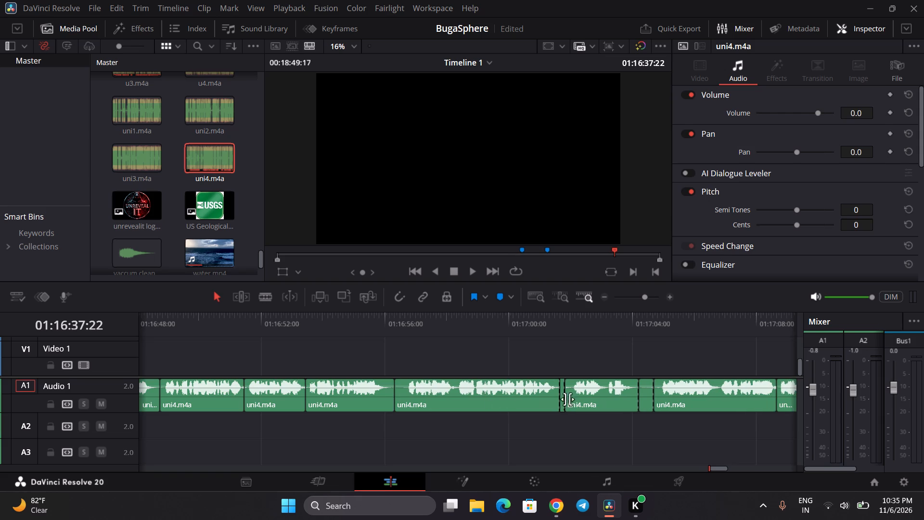
pyautogui.click(561, 401)
pyautogui.press('BackSpace')
pyautogui.click(561, 401)
pyautogui.press('BackSpace')
# Delete the uni4.m4a pause piece at about 01:17:04:00 and close the gap before the following phrase.
pyautogui.click(640, 402)
pyautogui.press('BackSpace')
pyautogui.click(640, 402)
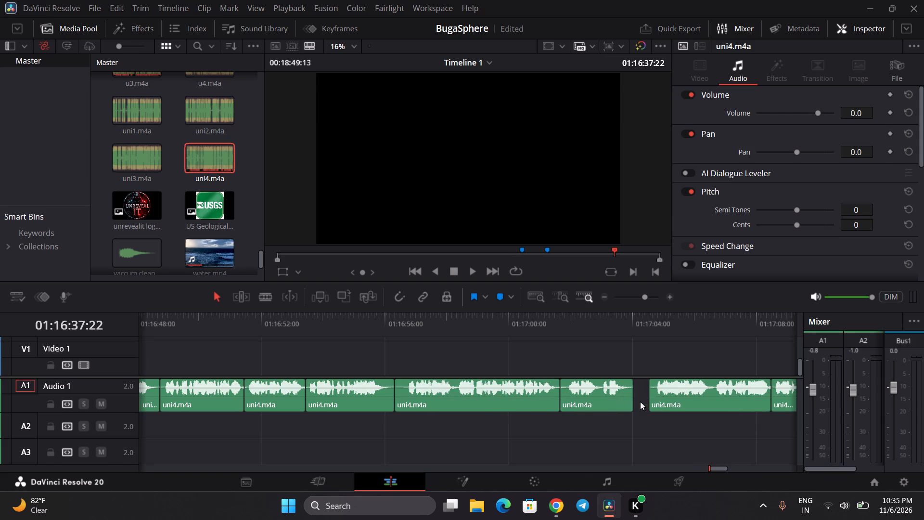
pyautogui.press('BackSpace')
# Delete the thin uni4.m4a slivers at about 01:17:14:00 and 01:17:15:12, closing the gap after each.
pyautogui.hscroll(-2, 640, 402)
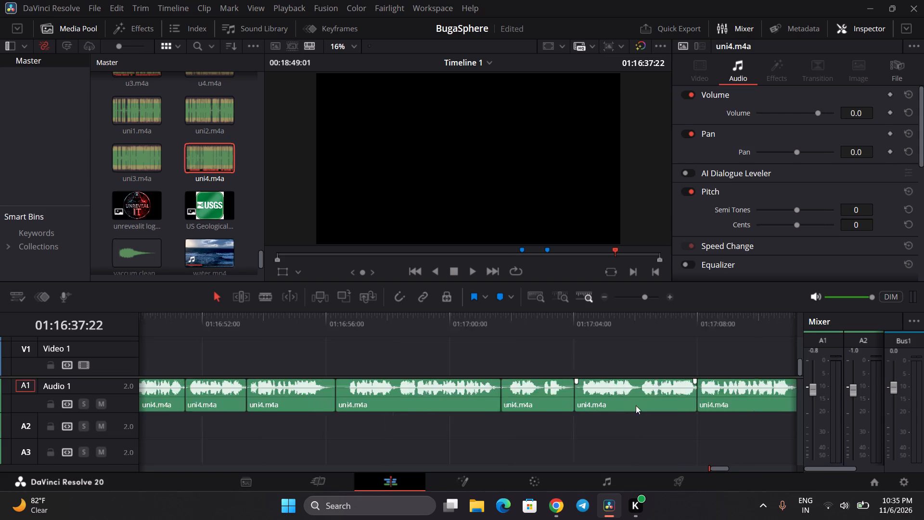
pyautogui.hscroll(-3, 636, 405)
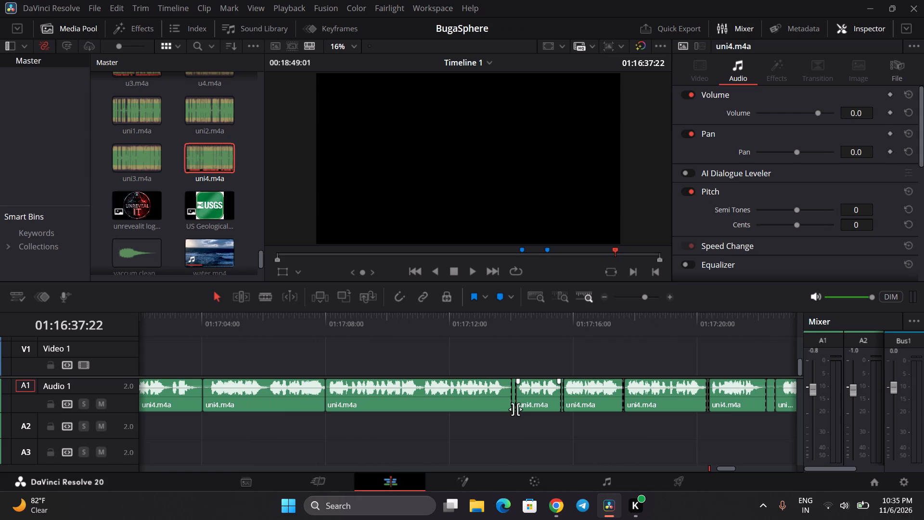
pyautogui.click(513, 408)
pyautogui.press('BackSpace')
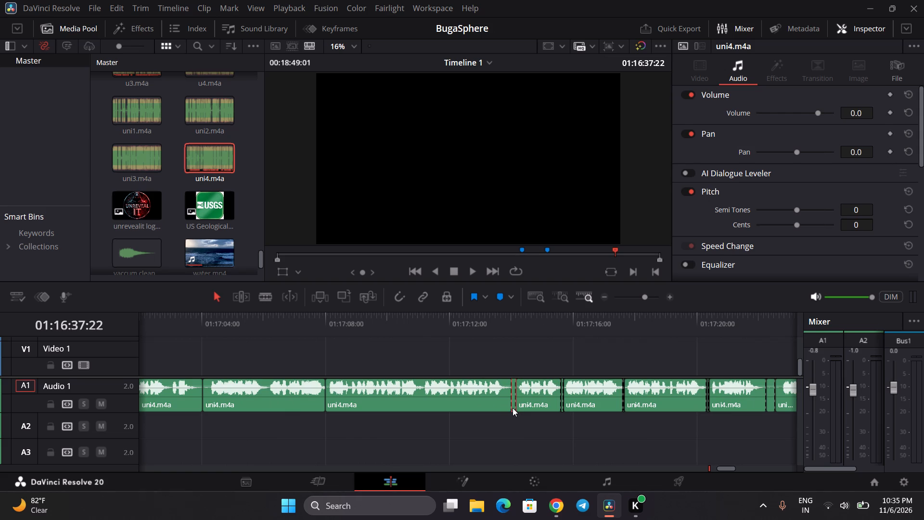
pyautogui.click(513, 408)
pyautogui.press('BackSpace')
pyautogui.click(558, 402)
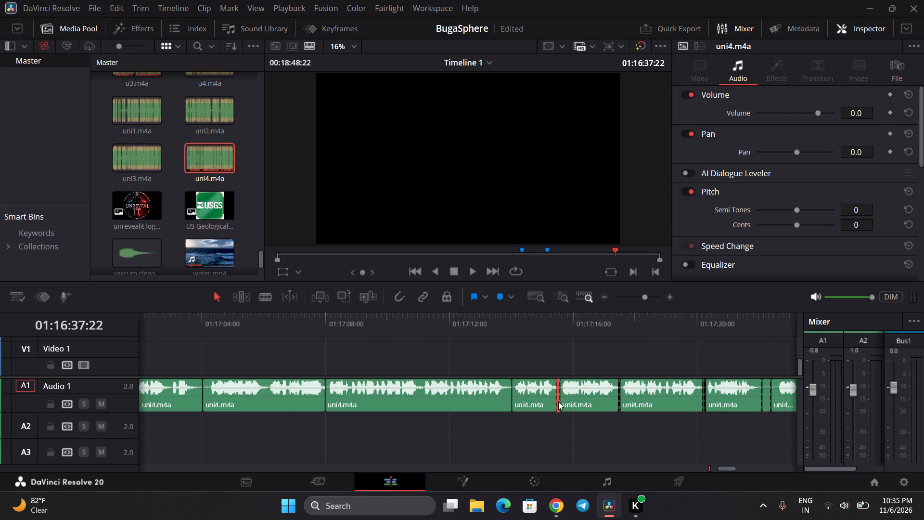
pyautogui.press('BackSpace')
pyautogui.click(558, 402)
pyautogui.press('BackSpace')
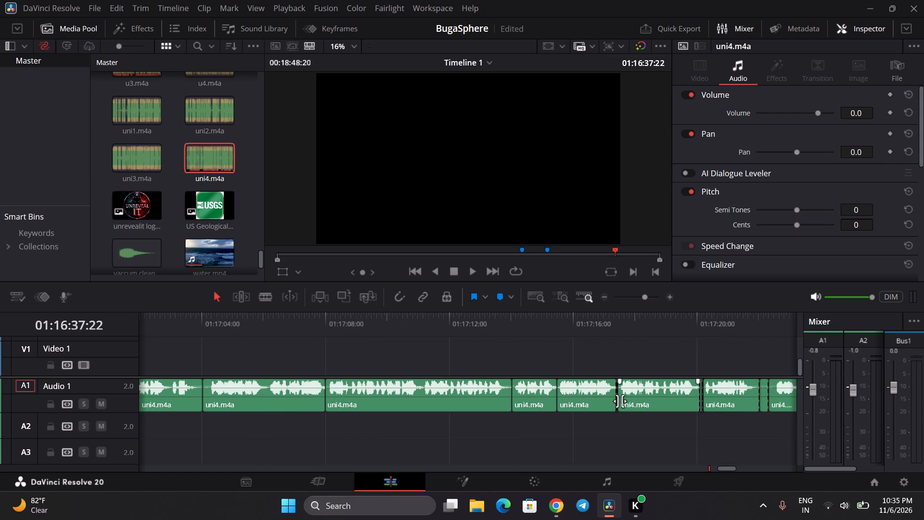
# Delete the thin uni4.m4a slivers at about 01:17:17:10 and 01:17:20:02, closing the gap after each.
pyautogui.click(617, 401)
pyautogui.press('BackSpace')
pyautogui.click(617, 401)
pyautogui.press('BackSpace')
pyautogui.click(699, 396)
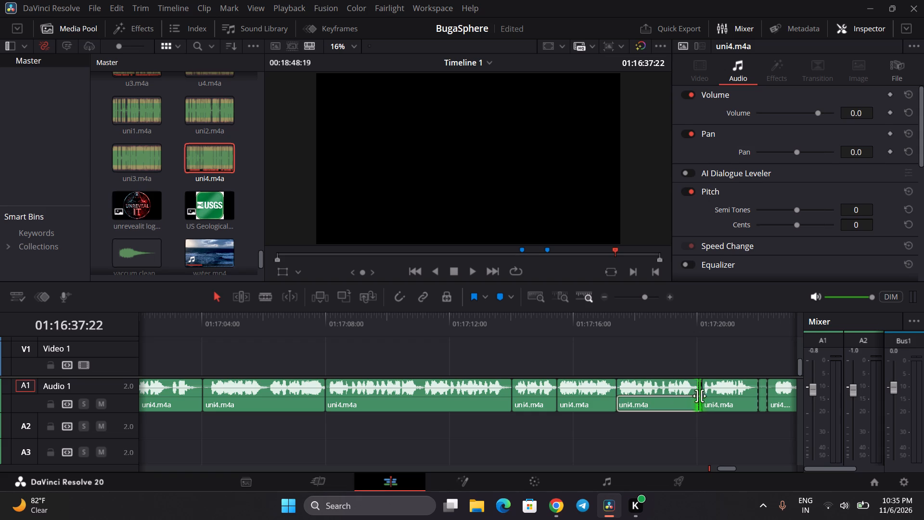
pyautogui.click(701, 418)
pyautogui.click(699, 406)
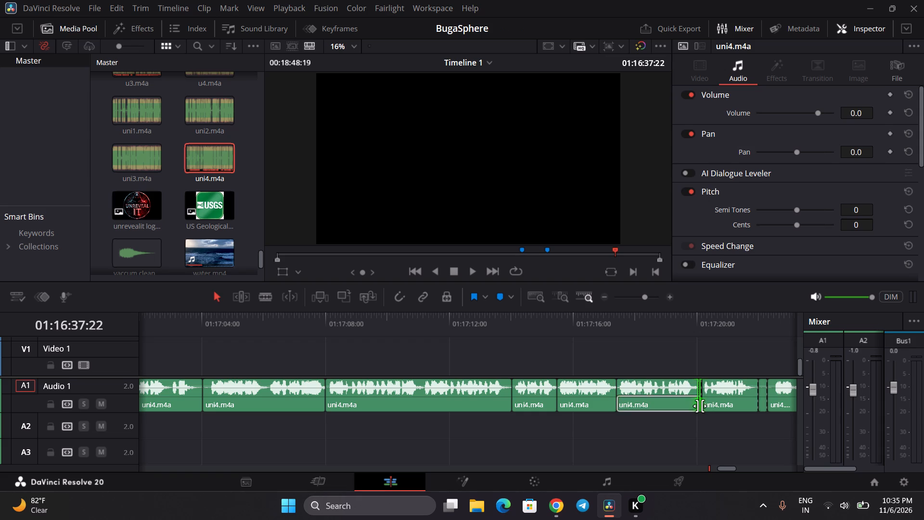
pyautogui.click(699, 420)
pyautogui.click(702, 403)
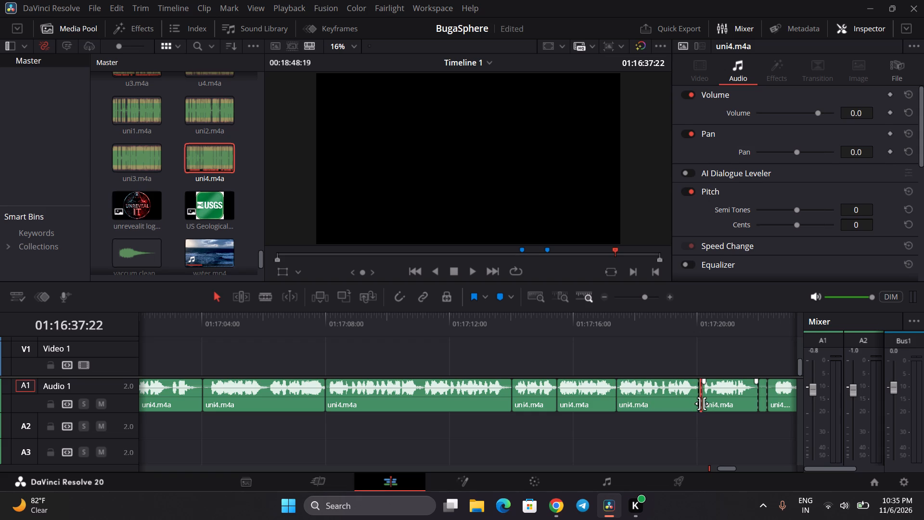
pyautogui.press('BackSpace')
pyautogui.click(700, 401)
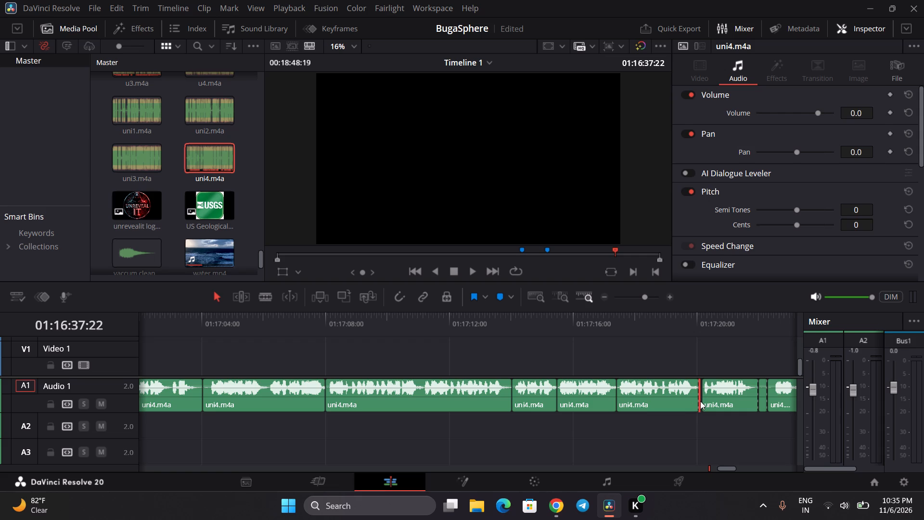
pyautogui.press('BackSpace')
pyautogui.click(700, 401)
pyautogui.press('BackSpace')
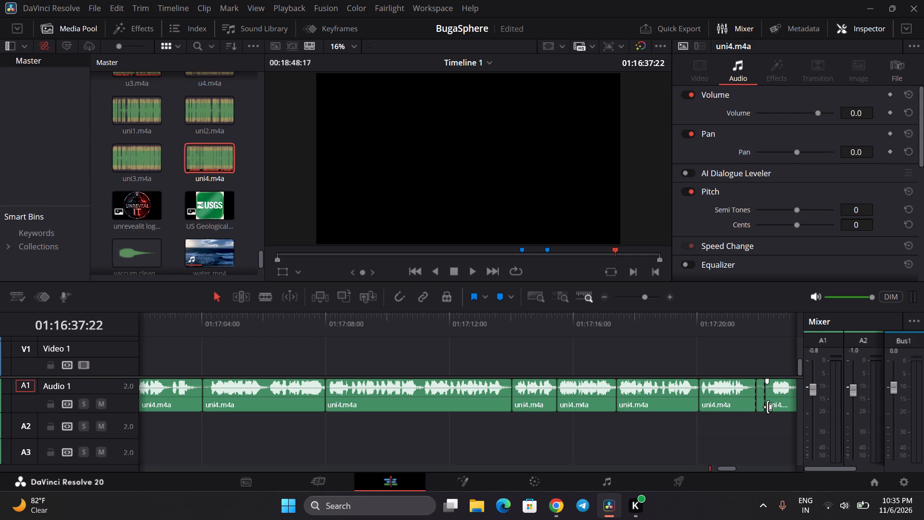
# Delete the uni4.m4a pause pieces at about 01:17:22:00 and 01:17:25:00 and close the gaps they leave.
pyautogui.click(757, 404)
pyautogui.press('BackSpace')
pyautogui.click(757, 404)
pyautogui.press('BackSpace')
pyautogui.hscroll(-2, 757, 401)
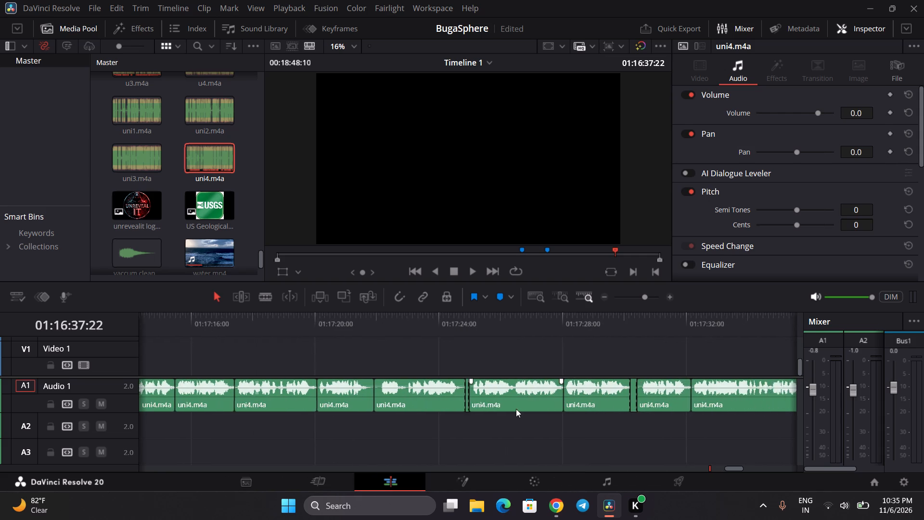
pyautogui.hscroll(-1, 516, 409)
pyautogui.click(452, 397)
pyautogui.press('BackSpace')
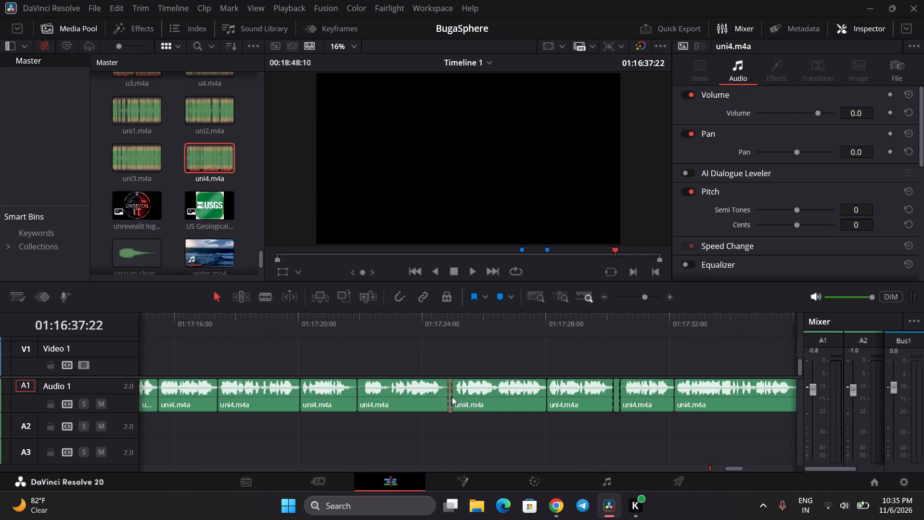
pyautogui.click(452, 397)
pyautogui.press('BackSpace')
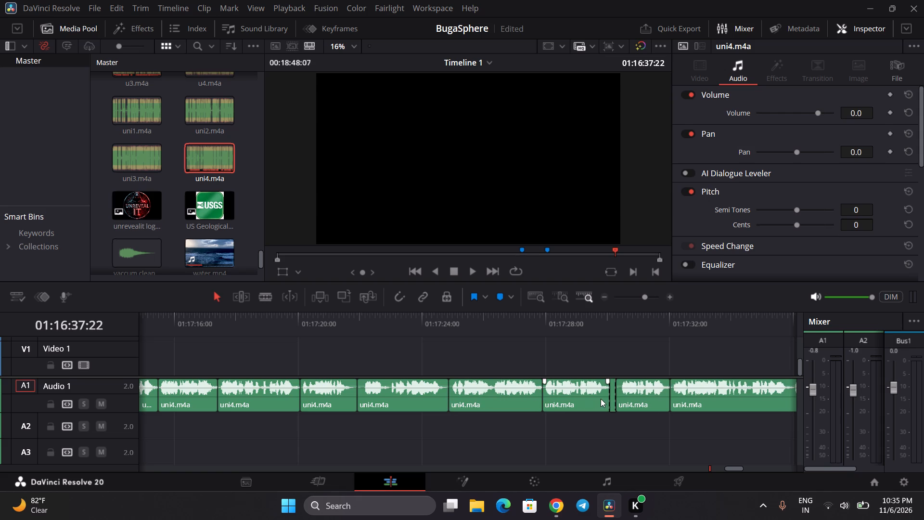
# Delete the uni4.m4a pause pieces at about 01:17:30:00 and 01:17:39:18, closing the gap after each.
pyautogui.click(615, 405)
pyautogui.press('BackSpace')
pyautogui.click(615, 405)
pyautogui.press('BackSpace')
pyautogui.hscroll(-2, 615, 405)
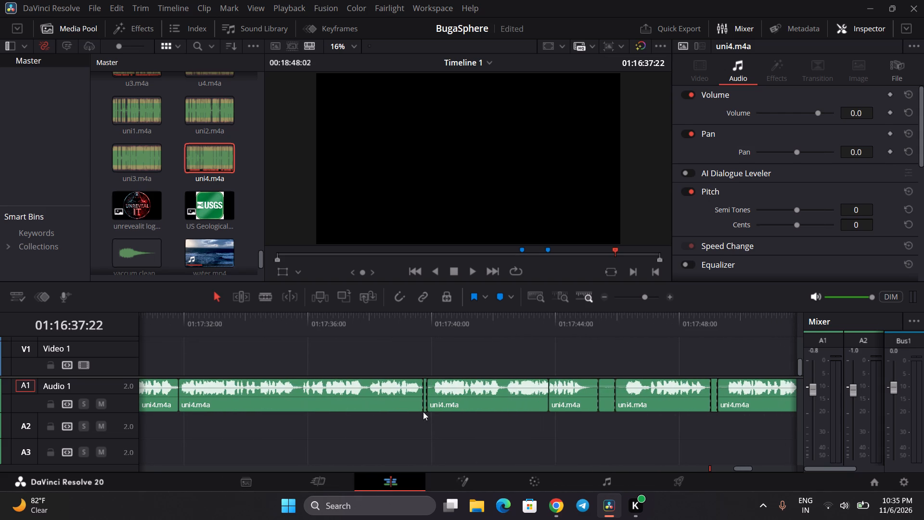
pyautogui.click(428, 403)
pyautogui.click(428, 423)
pyautogui.click(424, 406)
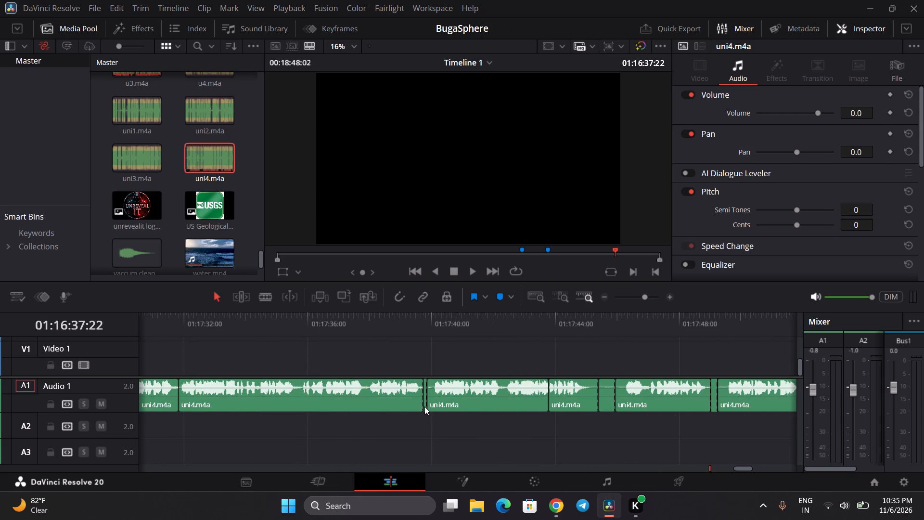
pyautogui.press('BackSpace')
pyautogui.click(424, 406)
pyautogui.press('BackSpace')
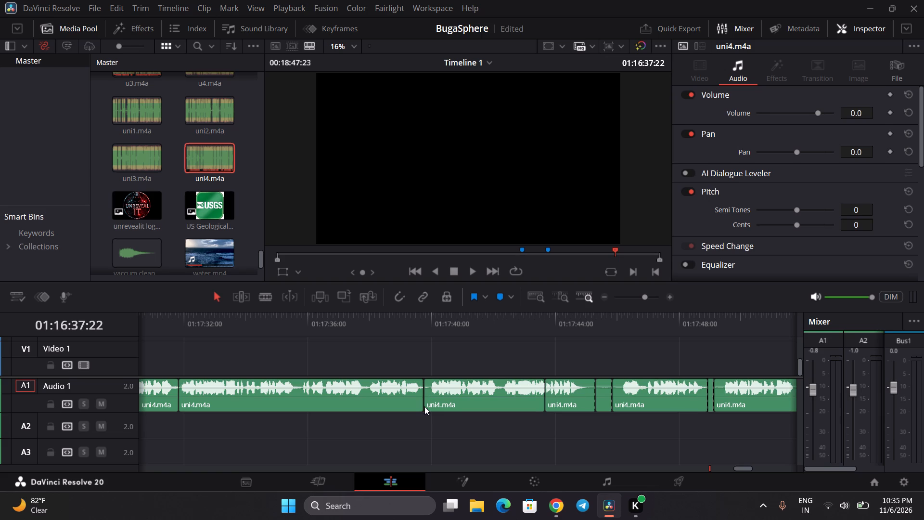
# Delete the uni4.m4a pause pieces at about 01:17:45:07 and 01:17:48:10, closing the gap after each.
pyautogui.click(601, 404)
pyautogui.press('BackSpace')
pyautogui.click(601, 404)
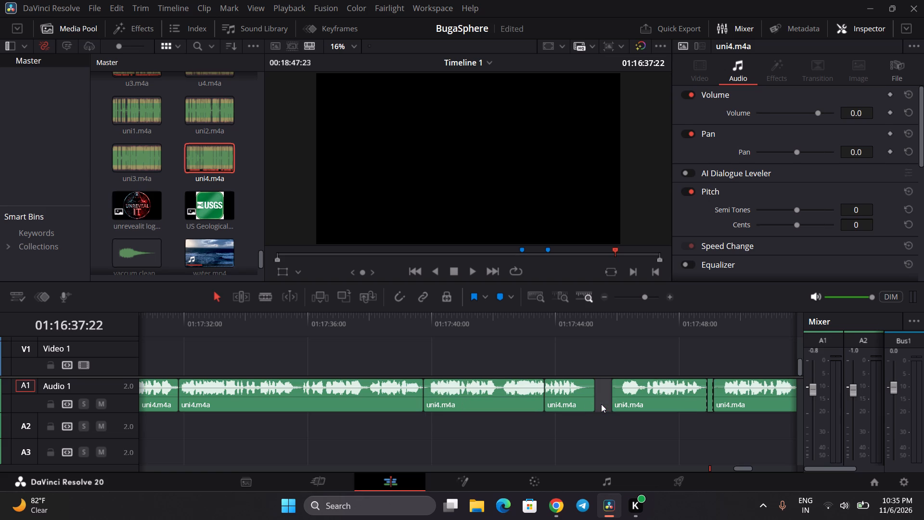
pyautogui.press('BackSpace')
pyautogui.click(693, 407)
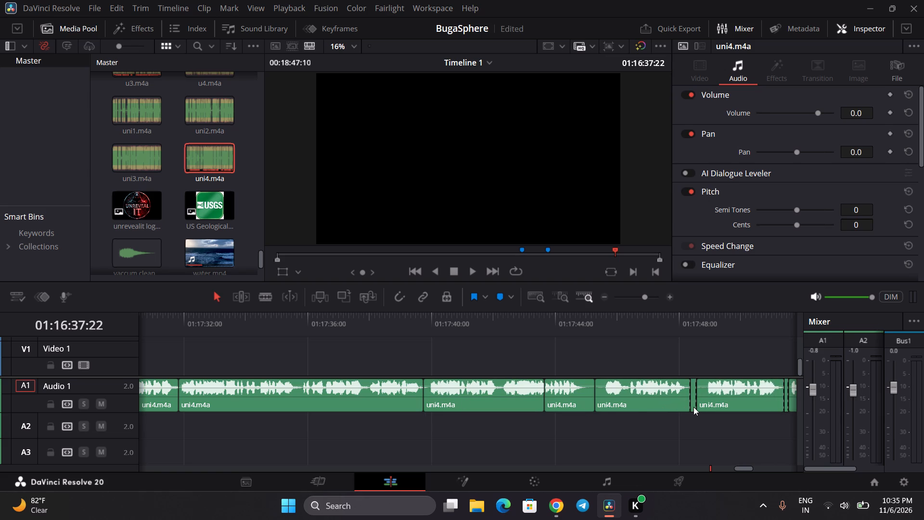
pyautogui.press('BackSpace')
pyautogui.click(693, 407)
pyautogui.press('BackSpace')
# Delete the thin uni4.m4a pieces at about 01:17:51:05 and 01:17:59:12 and close the gaps they leave.
pyautogui.hscroll(-1, 673, 410)
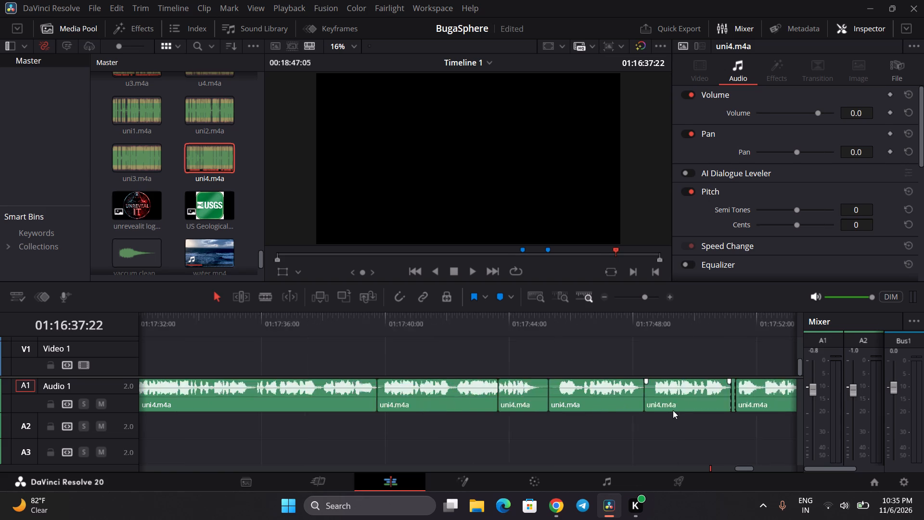
pyautogui.hscroll(-1, 673, 410)
pyautogui.hscroll(-1, 430, 400)
pyautogui.click(396, 410)
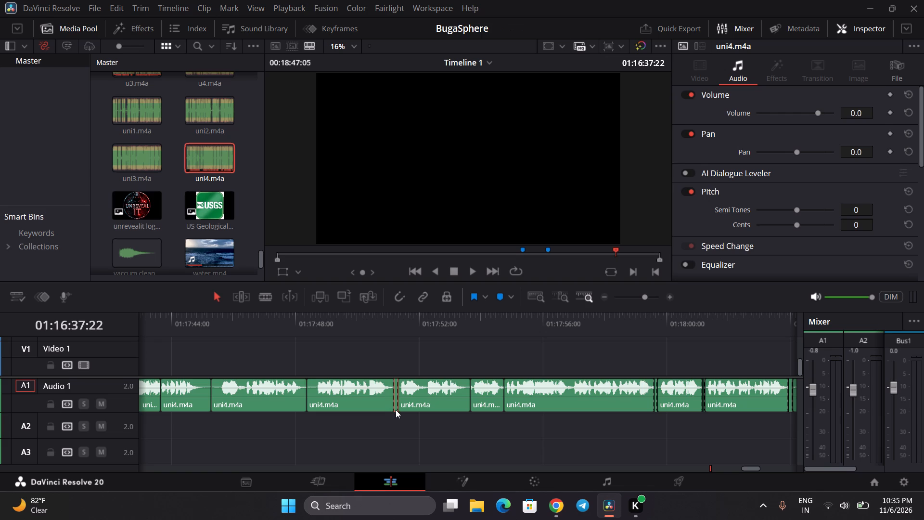
pyautogui.press('BackSpace')
pyautogui.click(396, 410)
pyautogui.press('BackSpace')
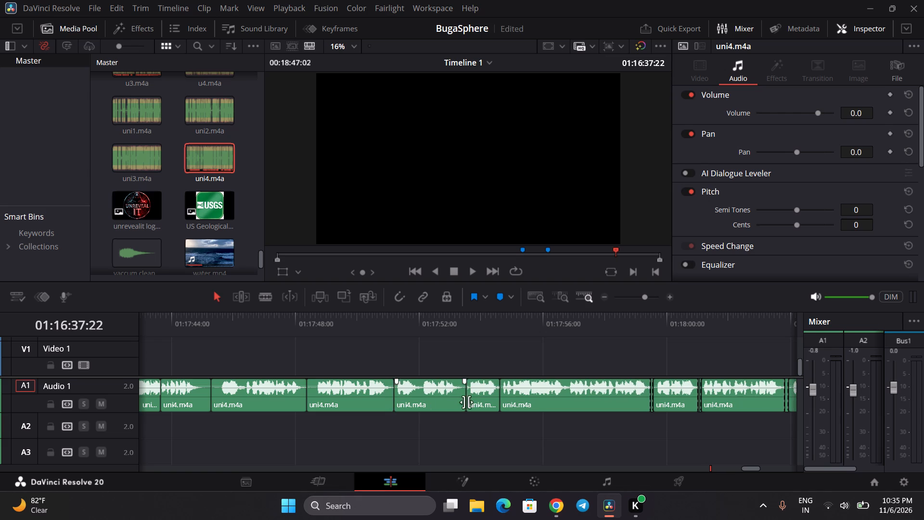
pyautogui.click(653, 407)
pyautogui.press('BackSpace')
pyautogui.click(653, 407)
pyautogui.press('BackSpace')
# Delete the thin uni4.m4a sliver at about 01:18:01:00 and close the gap before the following phrase.
pyautogui.click(699, 399)
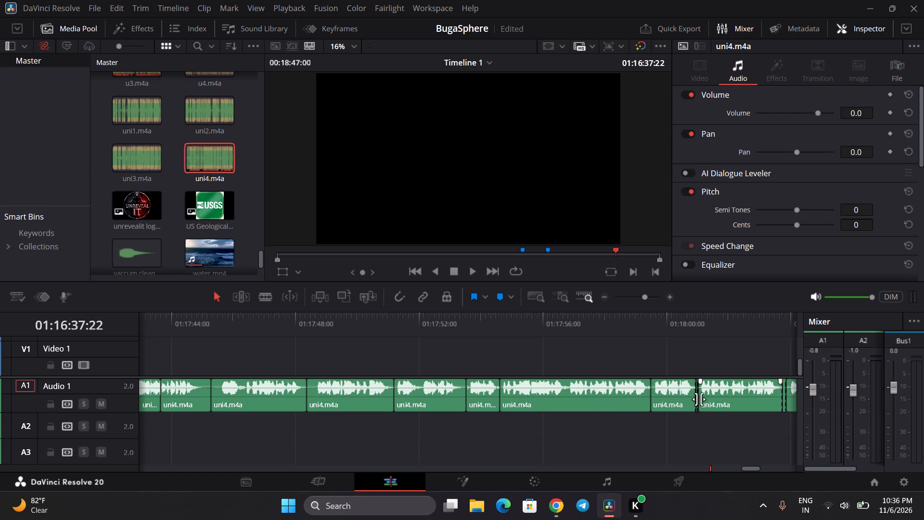
pyautogui.press('BackSpace')
pyautogui.click(699, 399)
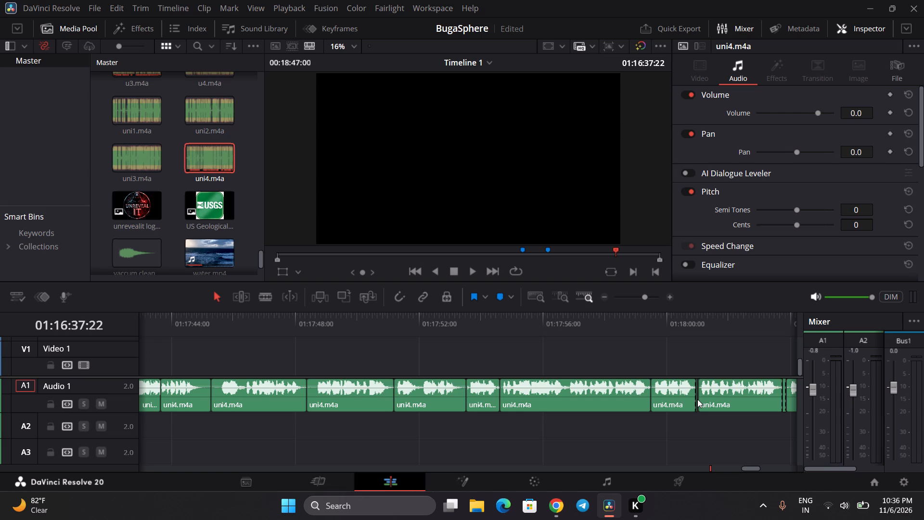
pyautogui.click(697, 399)
pyautogui.press('BackSpace')
pyautogui.click(697, 399)
pyautogui.press('BackSpace')
# Delete the uni4.m4a pause pieces at about 01:18:03:16 and 01:18:14:10, closing the gap after each.
pyautogui.hscroll(-3, 697, 399)
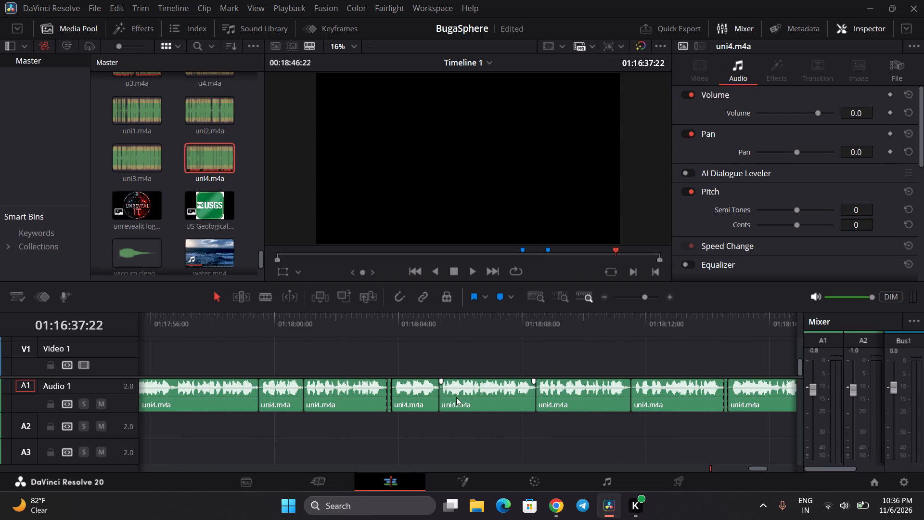
pyautogui.click(389, 404)
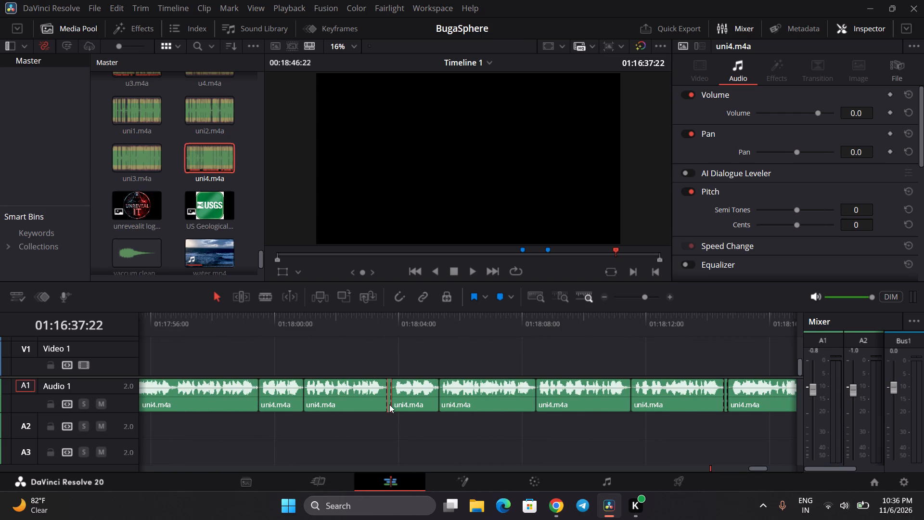
pyautogui.press('BackSpace')
pyautogui.click(389, 404)
pyautogui.press('BackSpace')
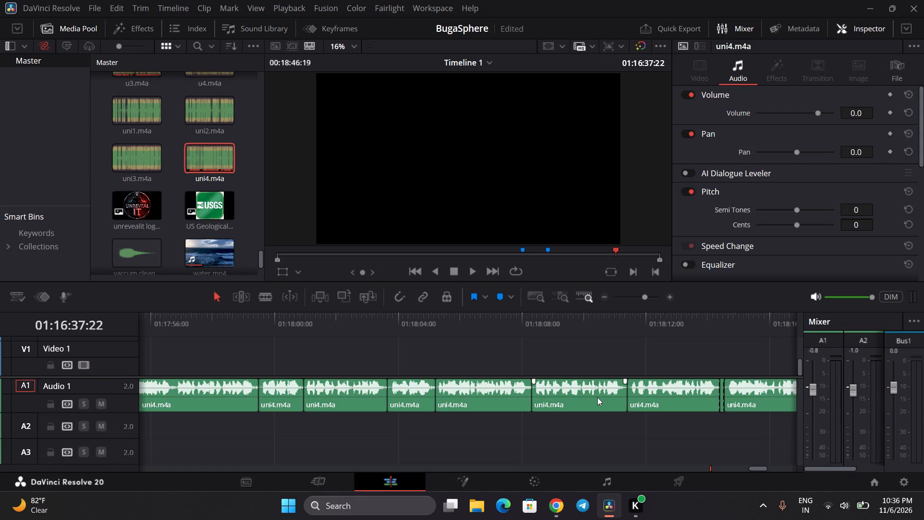
pyautogui.click(721, 402)
pyautogui.press('BackSpace')
pyautogui.click(721, 402)
pyautogui.press('BackSpace')
# Play from just before 01:18:18:00, then delete the short uni4.m4a take running to about 01:18:20:11 and close the gap.
pyautogui.hscroll(-2, 715, 402)
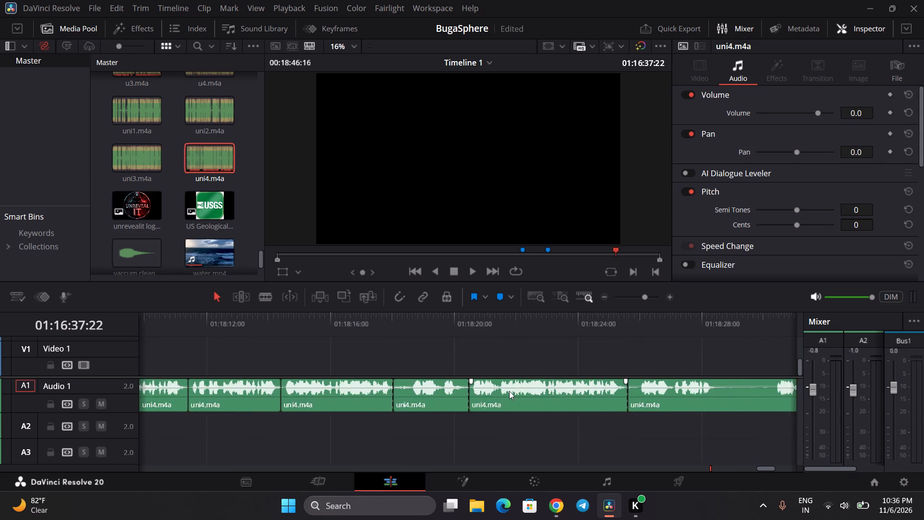
pyautogui.hscroll(-1, 509, 391)
pyautogui.click(294, 328)
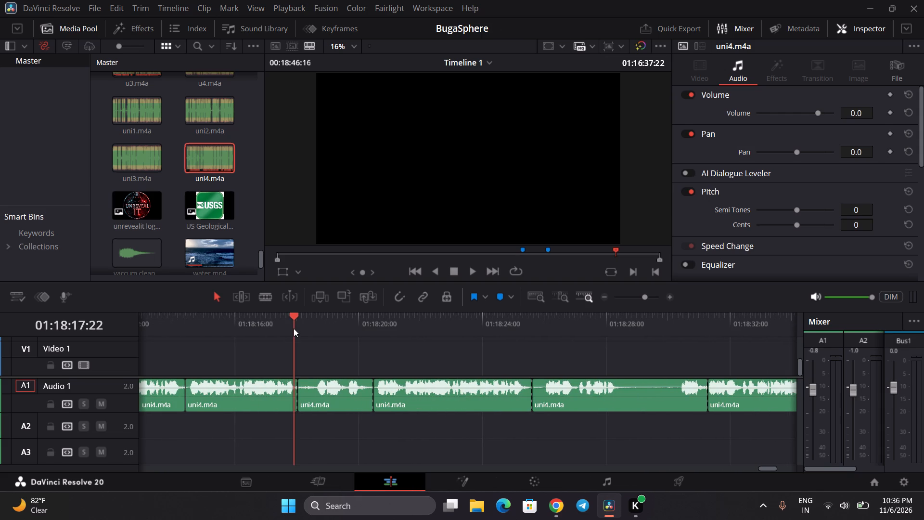
pyautogui.press('space')
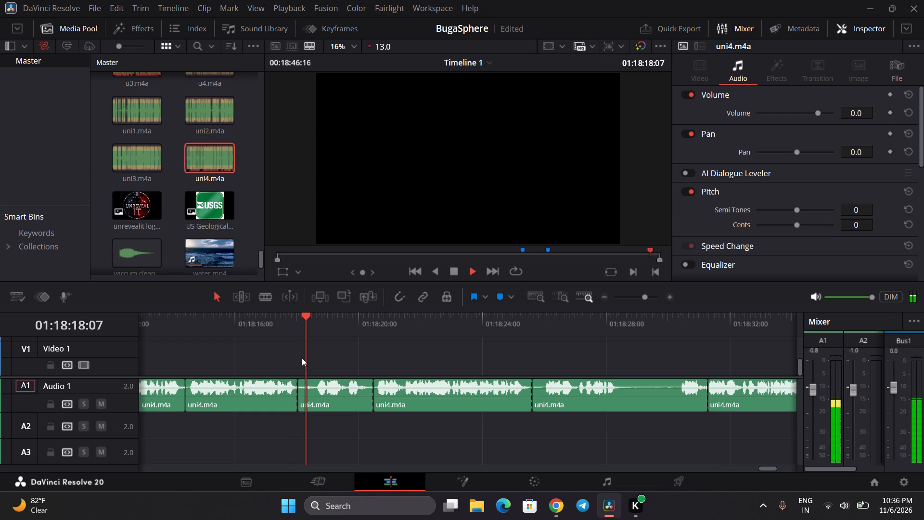
pyautogui.press('space')
pyautogui.click(325, 393)
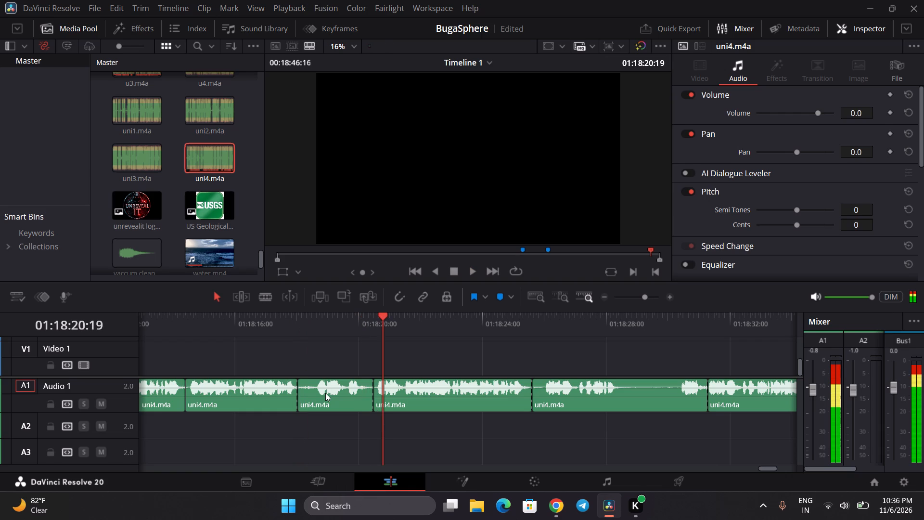
pyautogui.press('BackSpace')
pyautogui.click(325, 393)
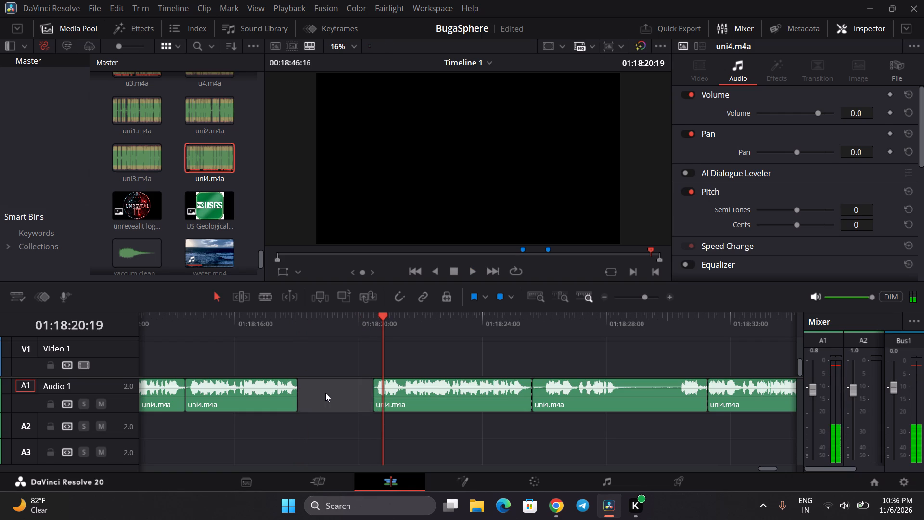
pyautogui.press('BackSpace')
# Delete the uni4.m4a clip with the long pause from about 01:18:23:04 to 01:18:28:19 and close the gap.
pyautogui.click(526, 396)
pyautogui.press('BackSpace')
pyautogui.click(526, 396)
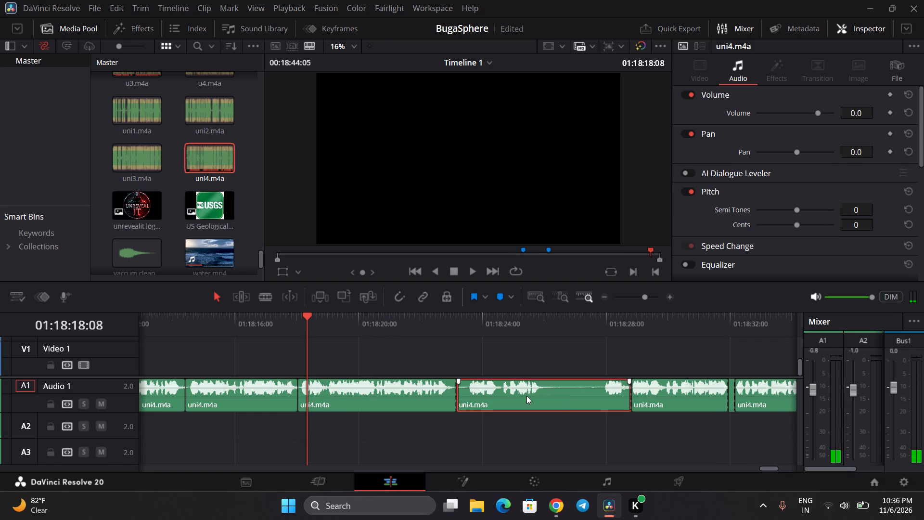
pyautogui.press('BackSpace')
# Delete the thin uni4.m4a pieces at about 01:18:26:08 and 01:18:28:23, closing the gap after each.
pyautogui.click(556, 397)
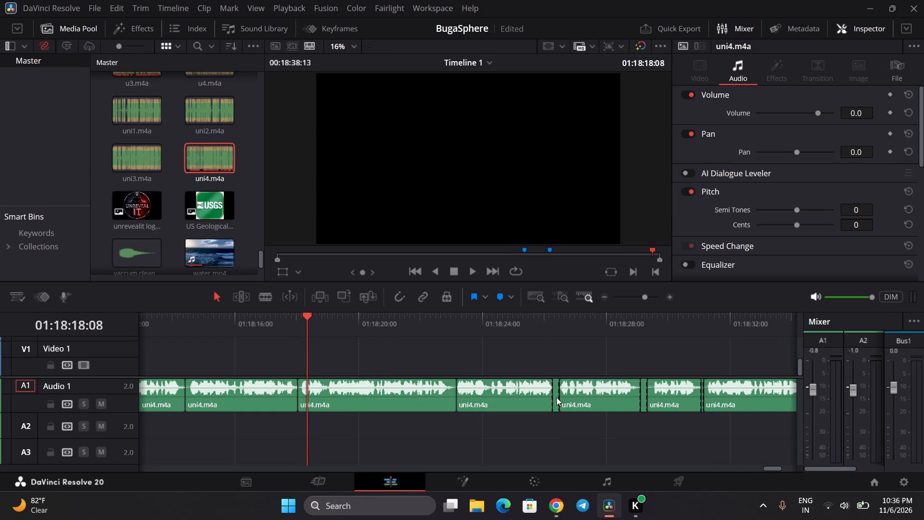
pyautogui.press('BackSpace')
pyautogui.click(556, 397)
pyautogui.press('BackSpace')
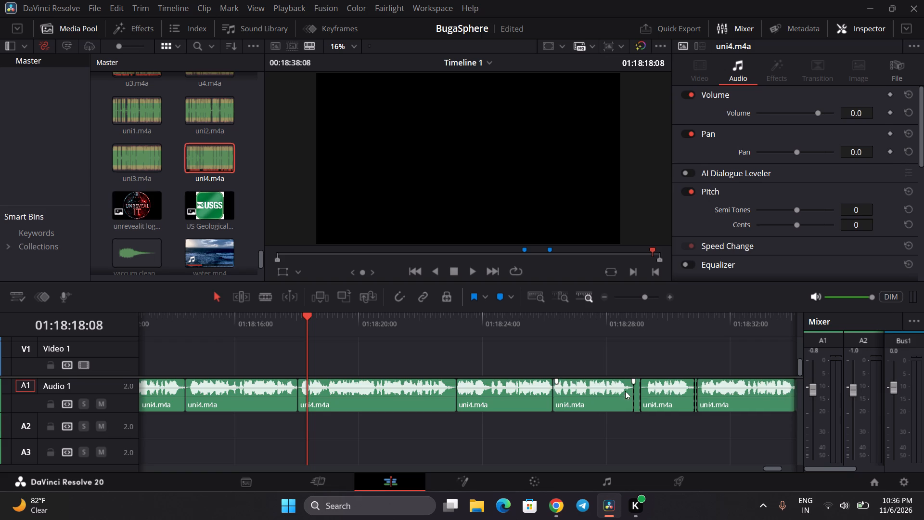
pyautogui.click(639, 398)
pyautogui.press('BackSpace')
pyautogui.click(639, 398)
pyautogui.press('BackSpace')
# Delete the thin uni4.m4a sliver at about 01:18:30:16 and close the gap it leaves.
pyautogui.click(690, 403)
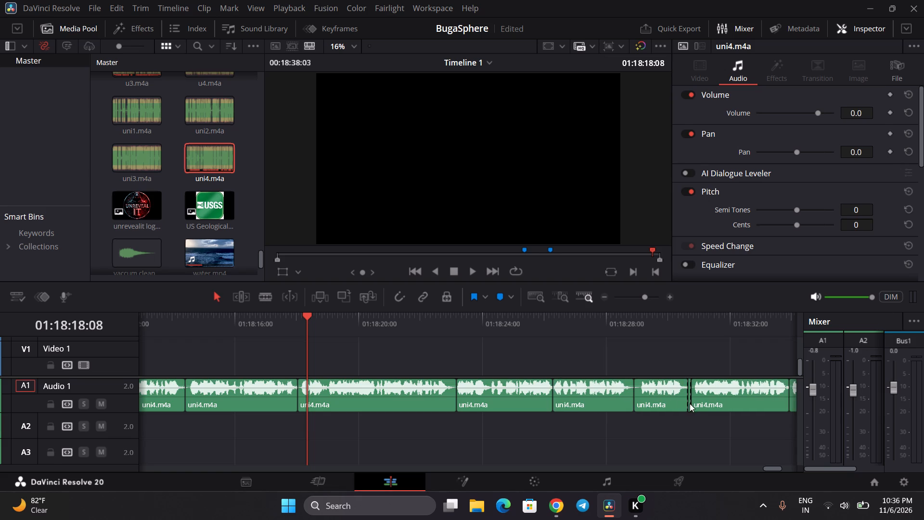
pyautogui.press('BackSpace')
pyautogui.click(690, 403)
pyautogui.press('BackSpace')
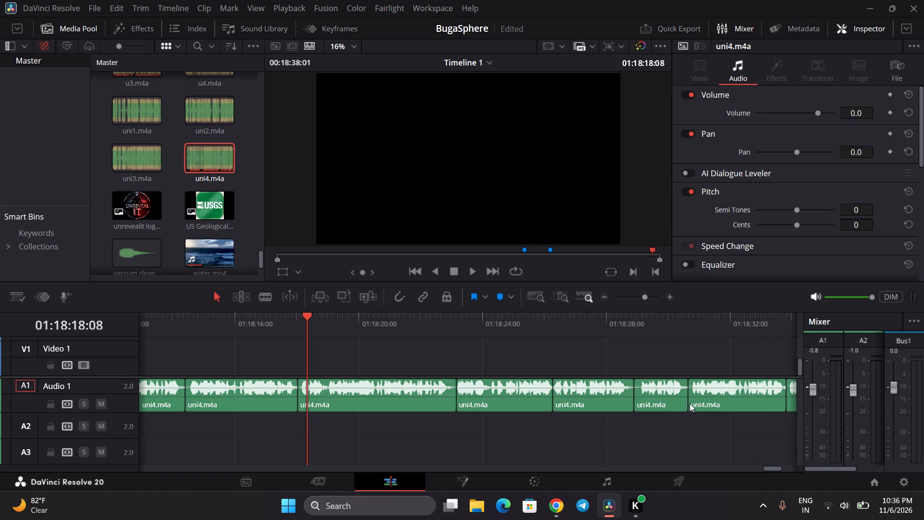
# Play back the edited uni4.m4a narration from just before its first clip at about 01:16:29:10.
pyautogui.hscroll(-2, 690, 403)
pyautogui.hscroll(5, 458, 403)
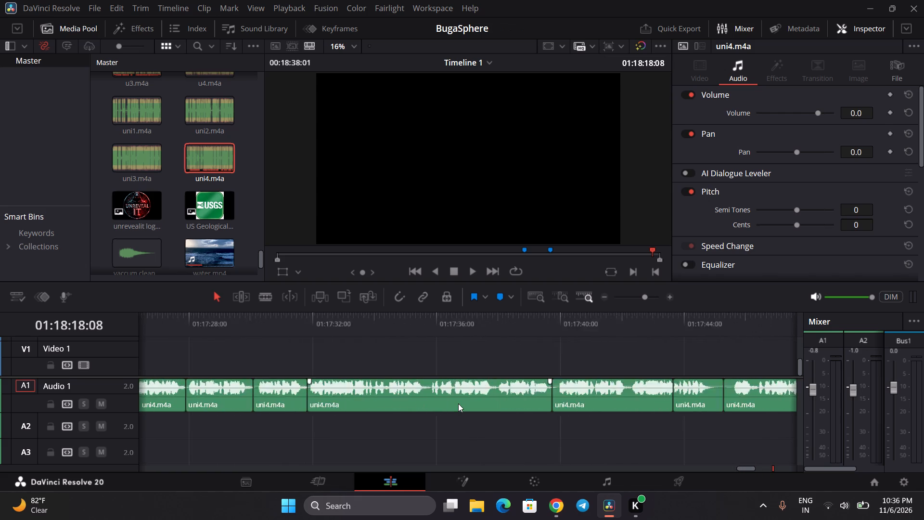
pyautogui.hscroll(4, 458, 403)
pyautogui.hscroll(2, 401, 383)
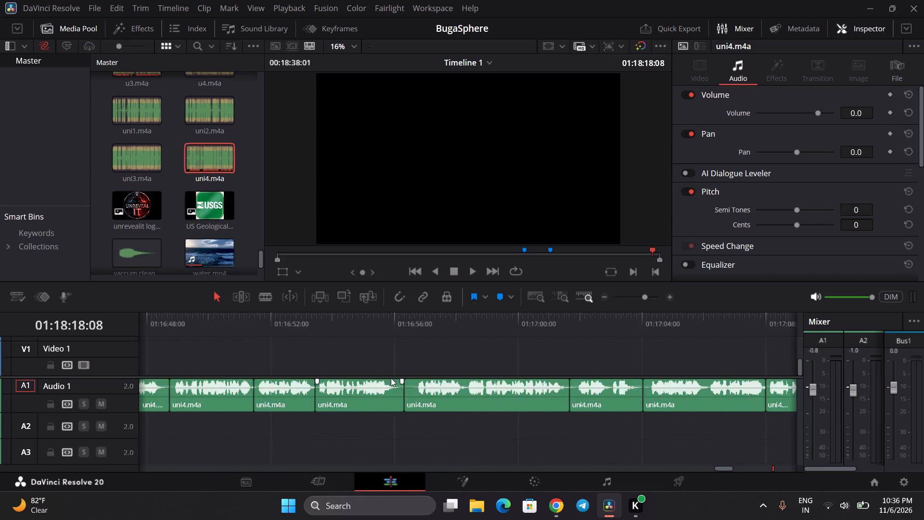
pyautogui.hscroll(5, 391, 378)
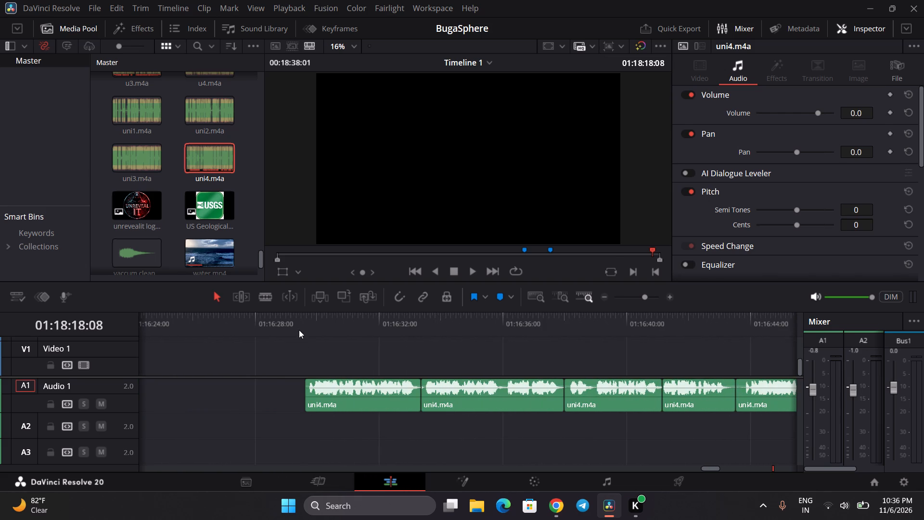
pyautogui.click(299, 327)
pyautogui.press('space')
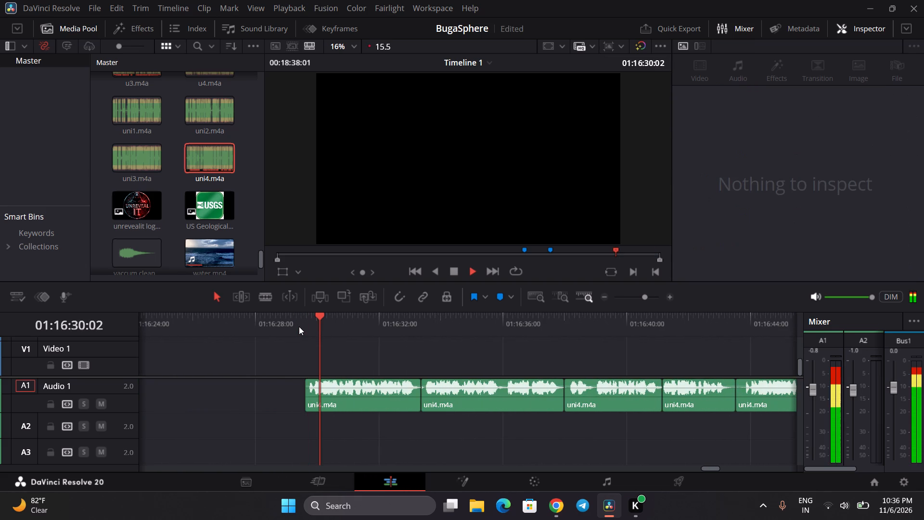